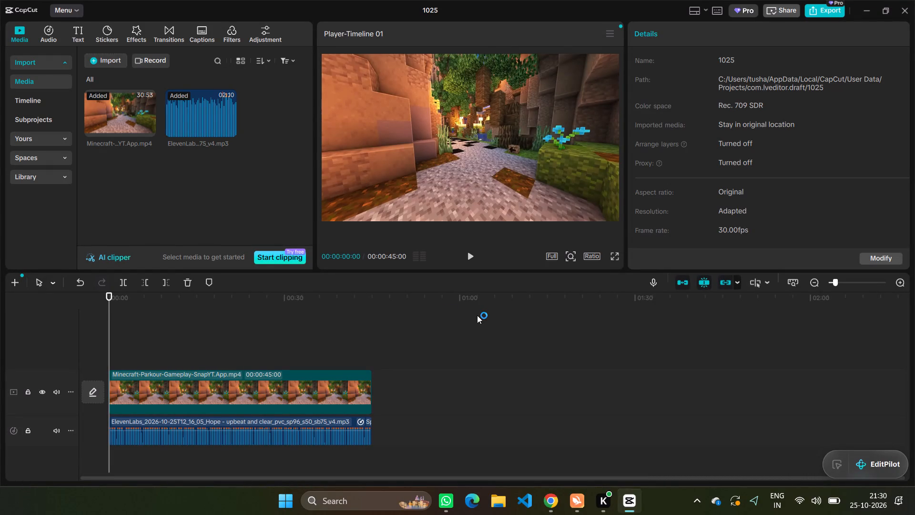
# Play the first seven seconds or so of the Minecraft parkour timeline from the beginning, and pause the preview.
pyautogui.click(470, 251)
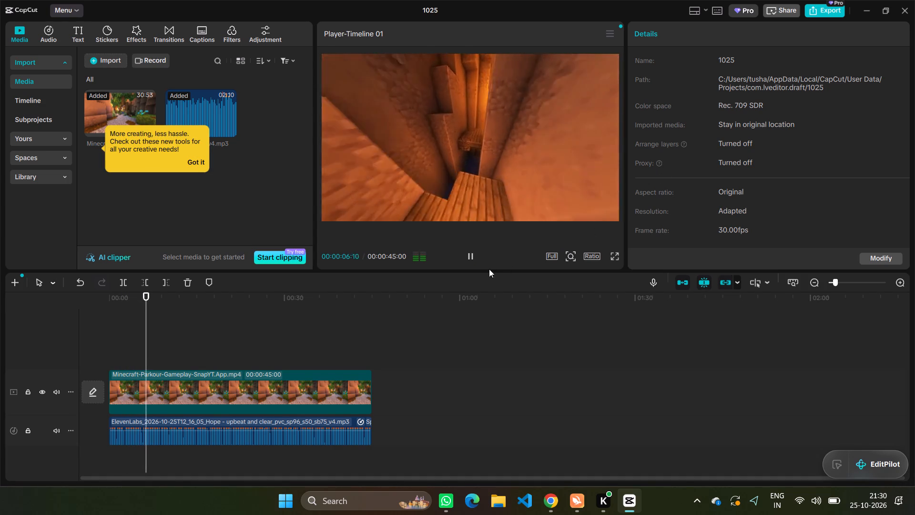
pyautogui.click(468, 257)
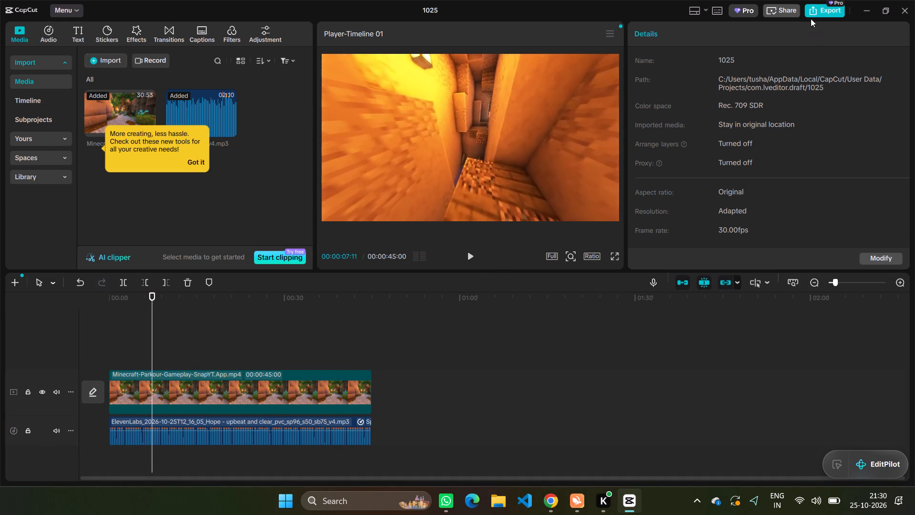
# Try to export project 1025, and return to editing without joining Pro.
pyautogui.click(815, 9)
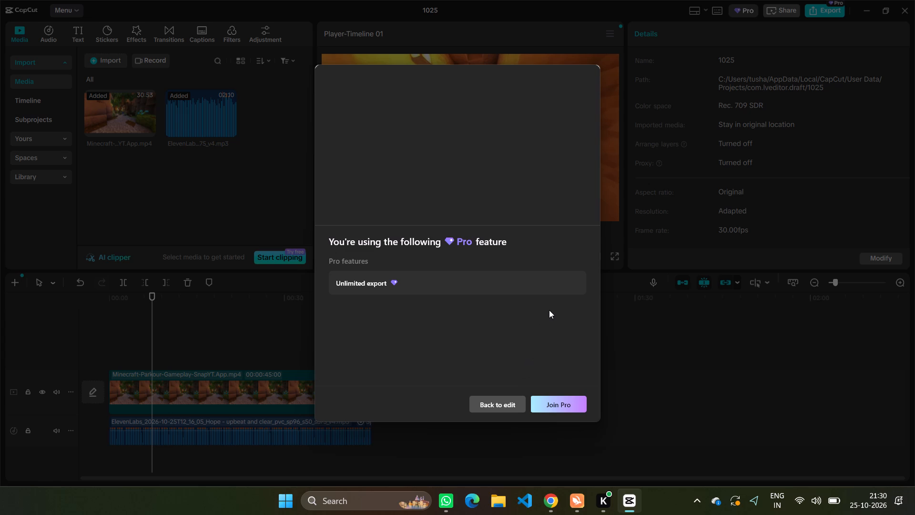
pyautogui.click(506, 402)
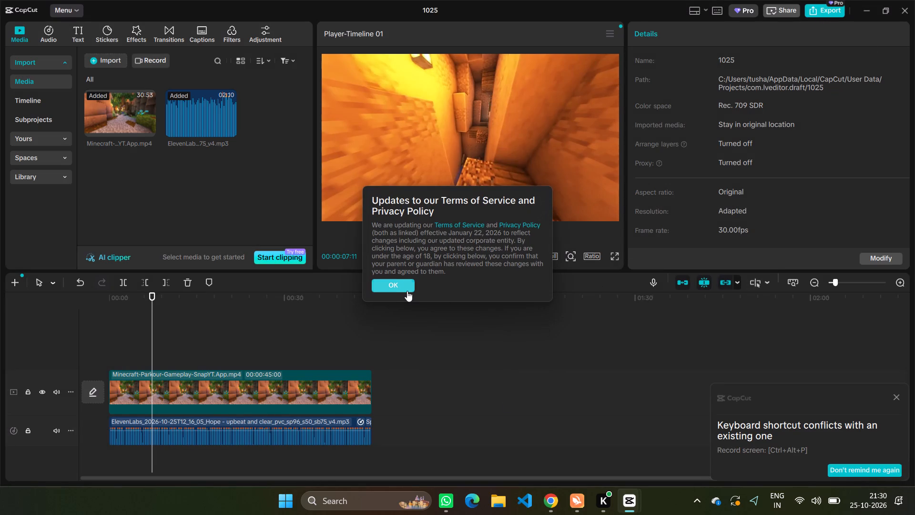
# Accept the updated Terms of Service and Privacy Policy.
pyautogui.click(401, 282)
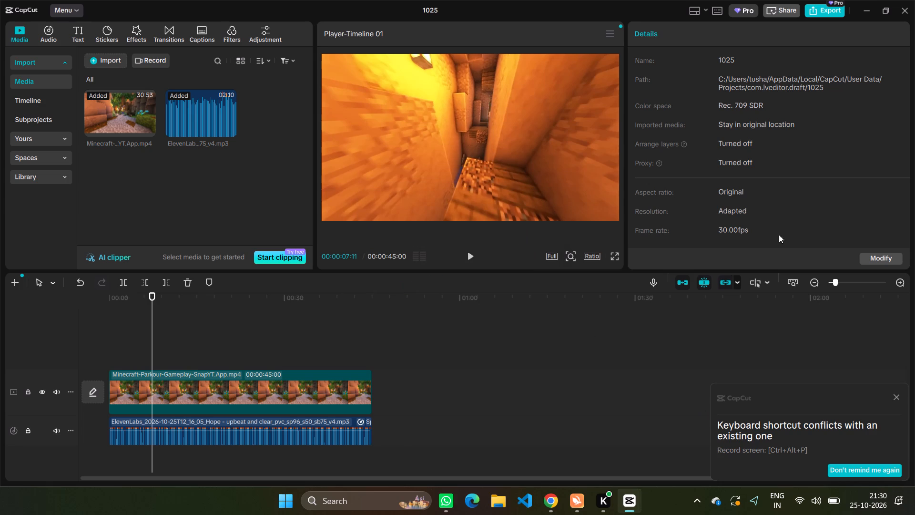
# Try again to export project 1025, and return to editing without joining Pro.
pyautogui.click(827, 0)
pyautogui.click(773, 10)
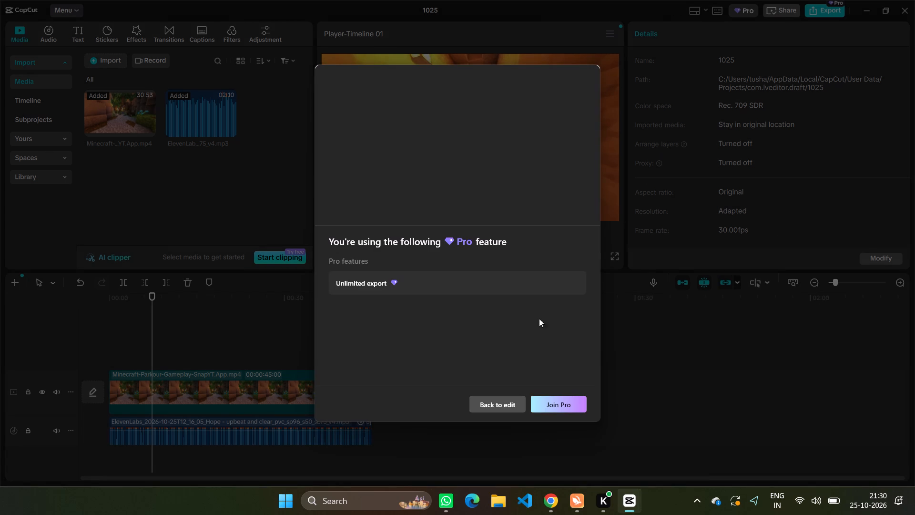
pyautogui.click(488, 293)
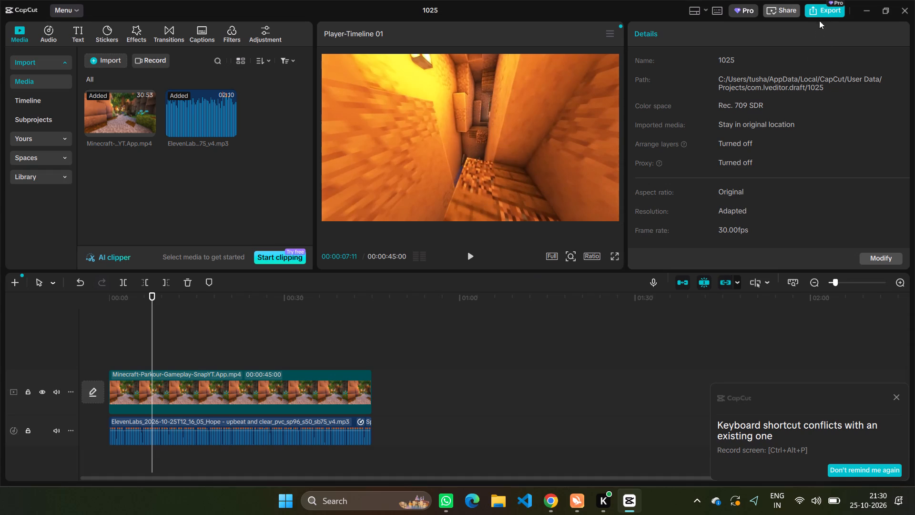
# Start exporting project 1025 and choose to join Pro for the unlimited export feature.
pyautogui.click(827, 10)
pyautogui.click(568, 405)
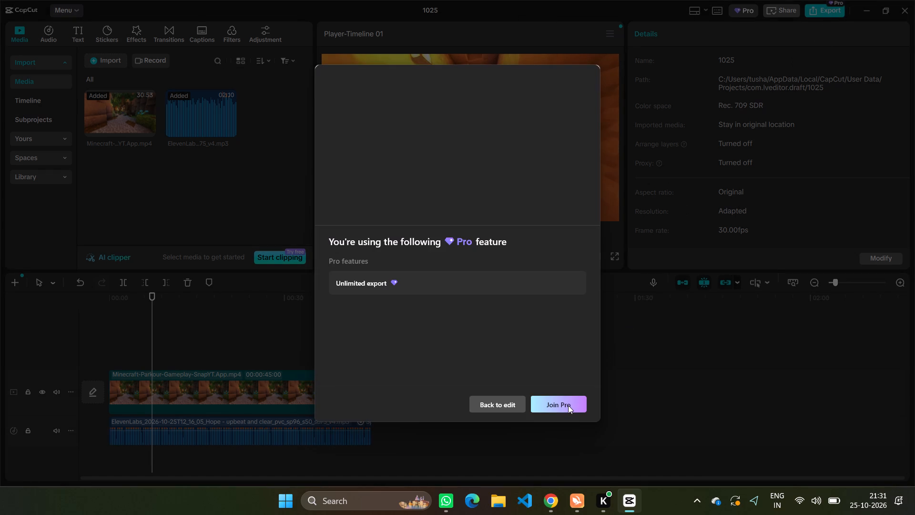
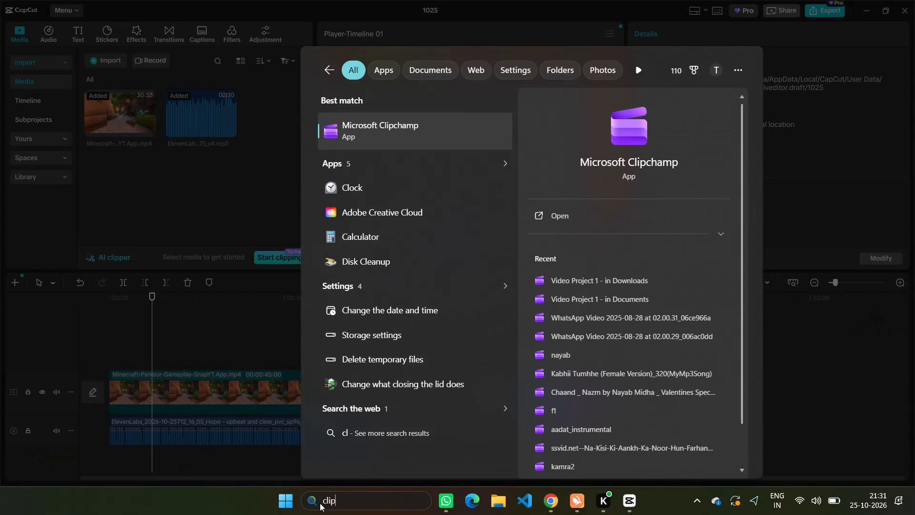
# Switch to Microsoft Clipchamp by launching it, and maximize its window.
pyautogui.click(361, 144)
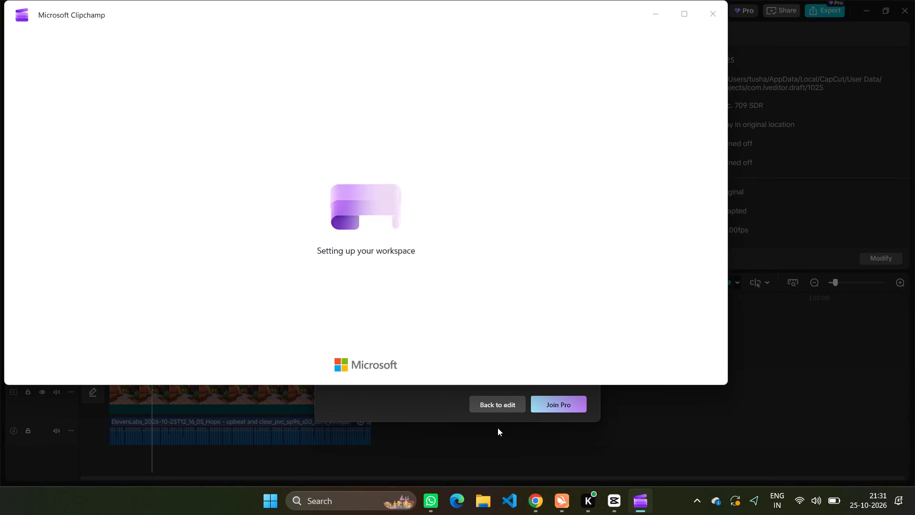
pyautogui.click(504, 406)
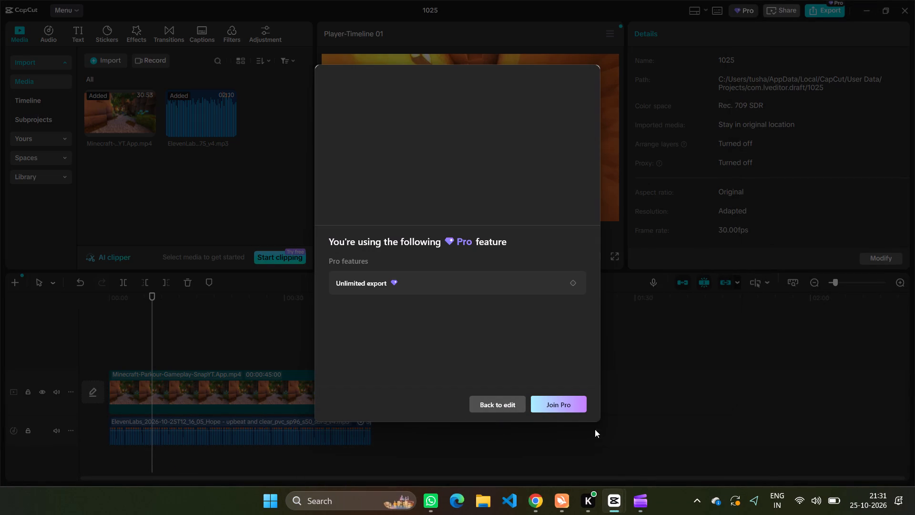
pyautogui.click(641, 514)
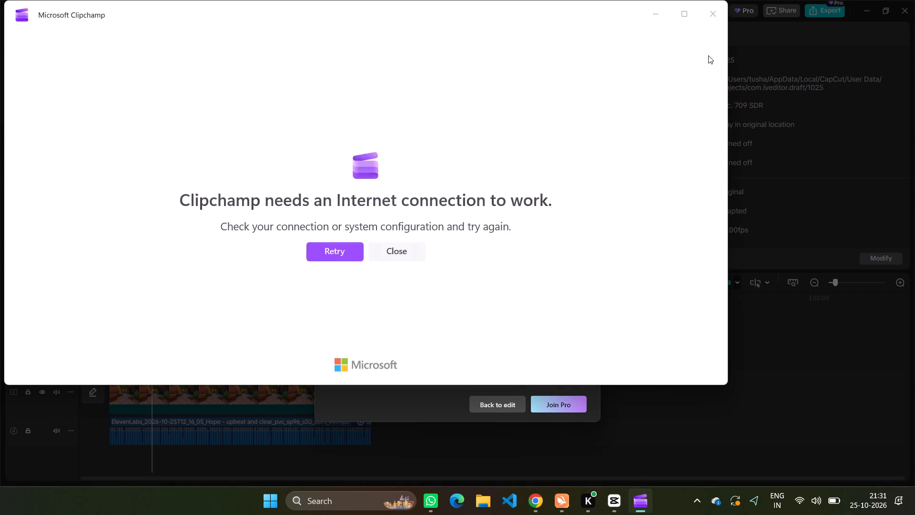
pyautogui.click(686, 16)
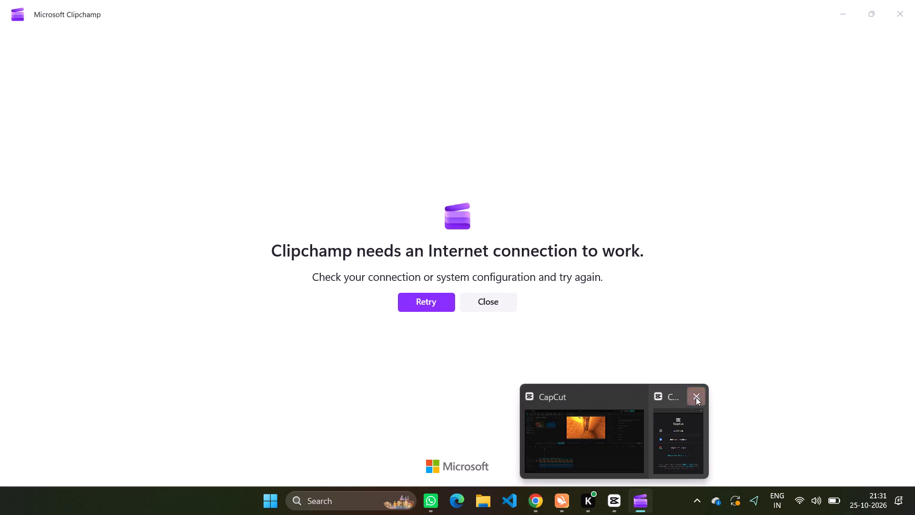
# Close CapCut completely: its sign-in window, the Pro feature notice, the 1025 project editor and the home window.
pyautogui.click(703, 397)
pyautogui.click(665, 397)
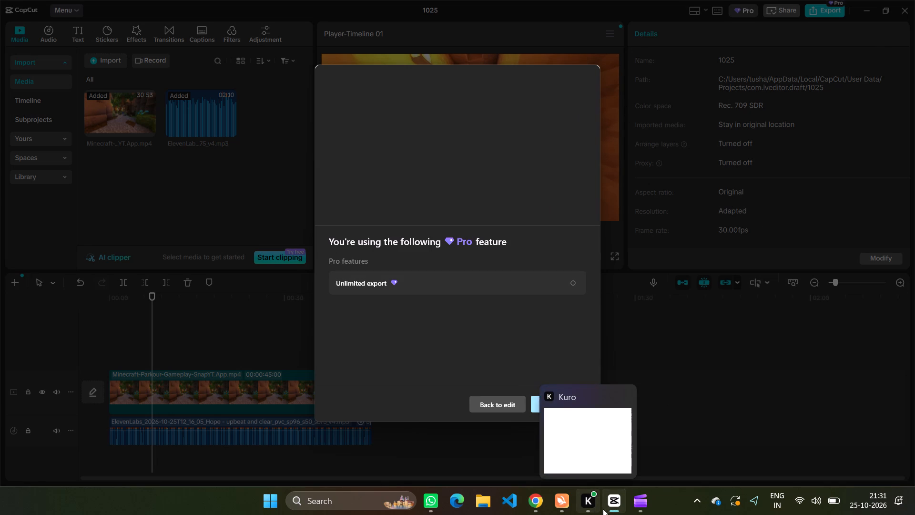
pyautogui.click(667, 401)
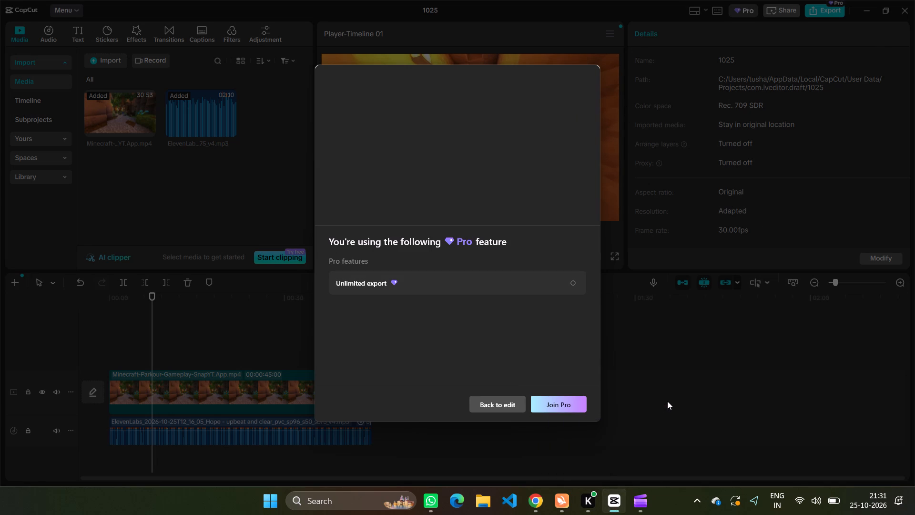
pyautogui.click(650, 514)
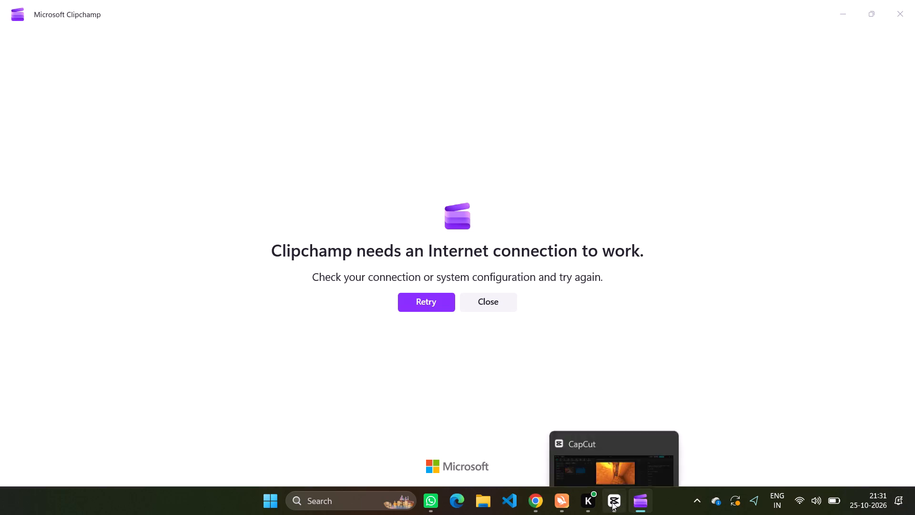
pyautogui.rightClick(612, 502)
pyautogui.click(596, 462)
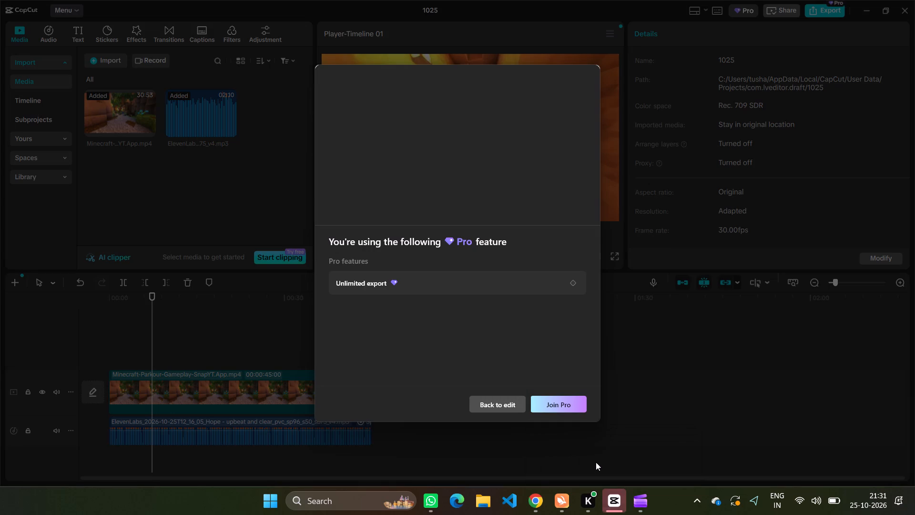
pyautogui.click(498, 408)
pyautogui.click(914, 0)
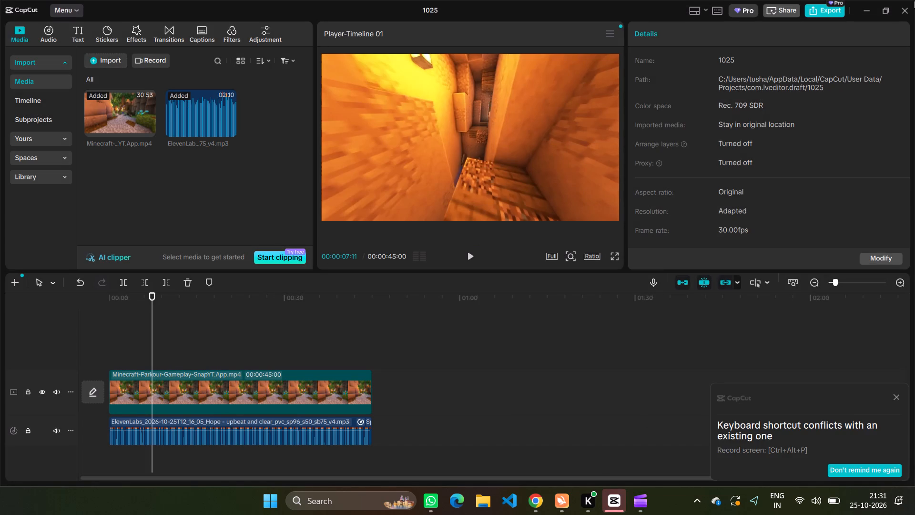
pyautogui.click(911, 3)
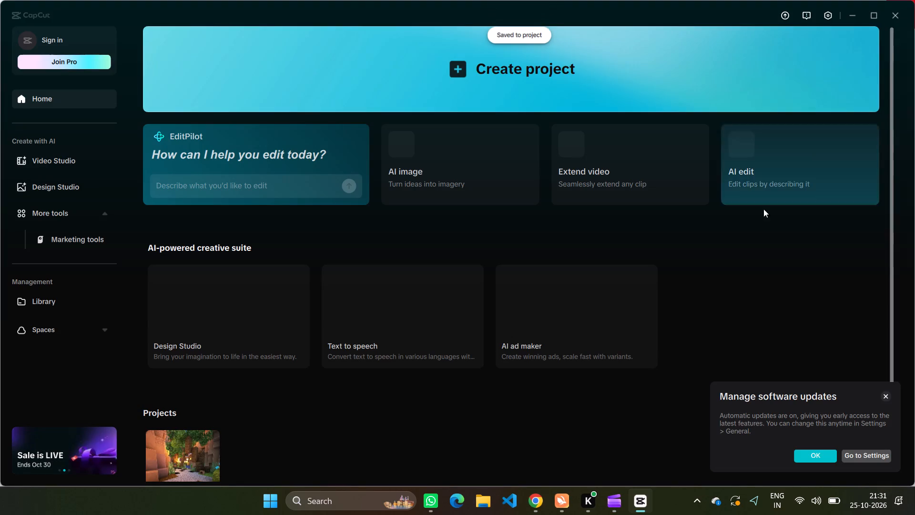
pyautogui.click(900, 15)
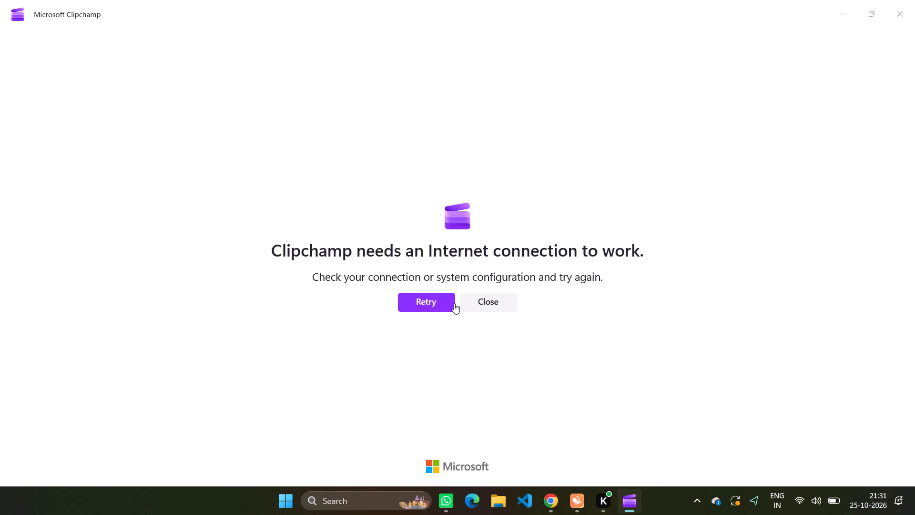
# Retry loading Clipchamp and close Turbo VPN.
pyautogui.click(441, 303)
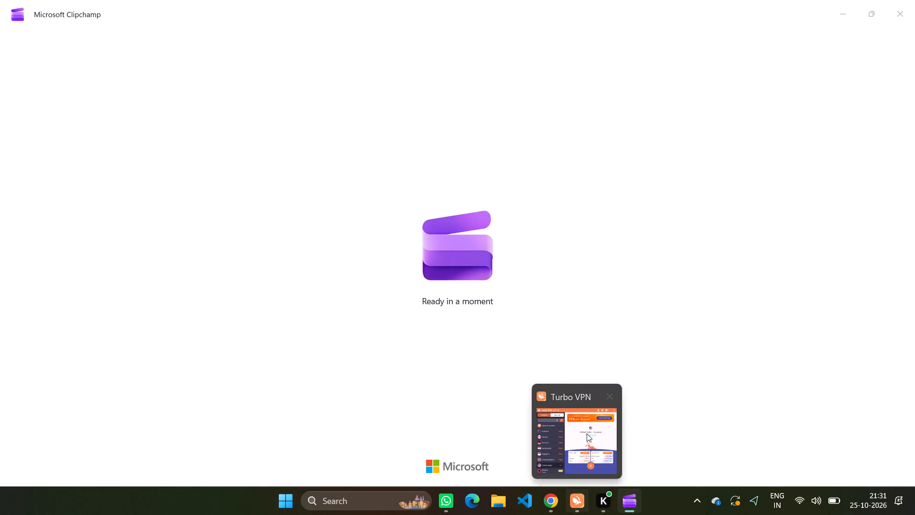
pyautogui.click(613, 390)
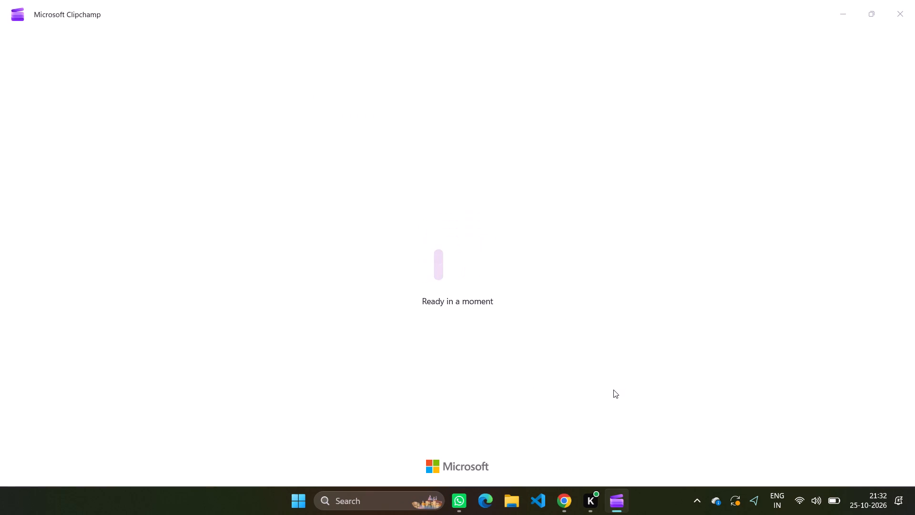
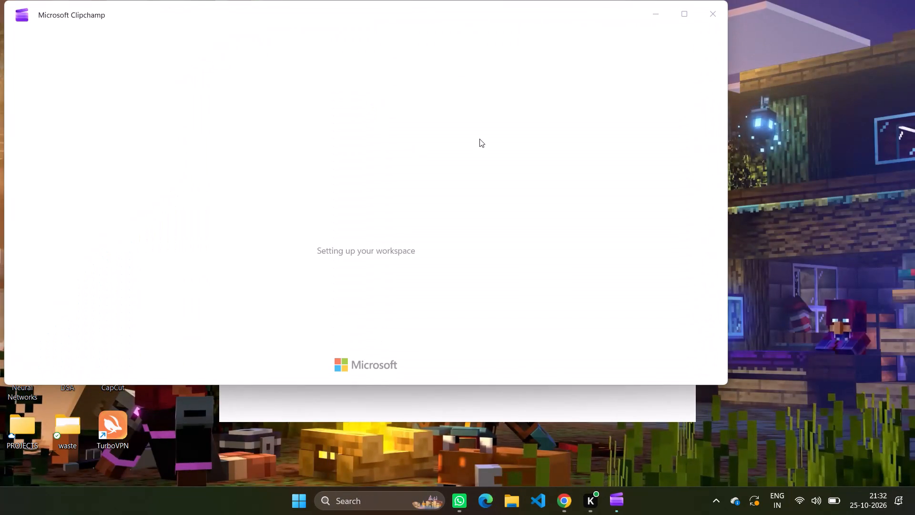
# Maximize the Clipchamp window and create a new video project from scratch.
pyautogui.click(687, 19)
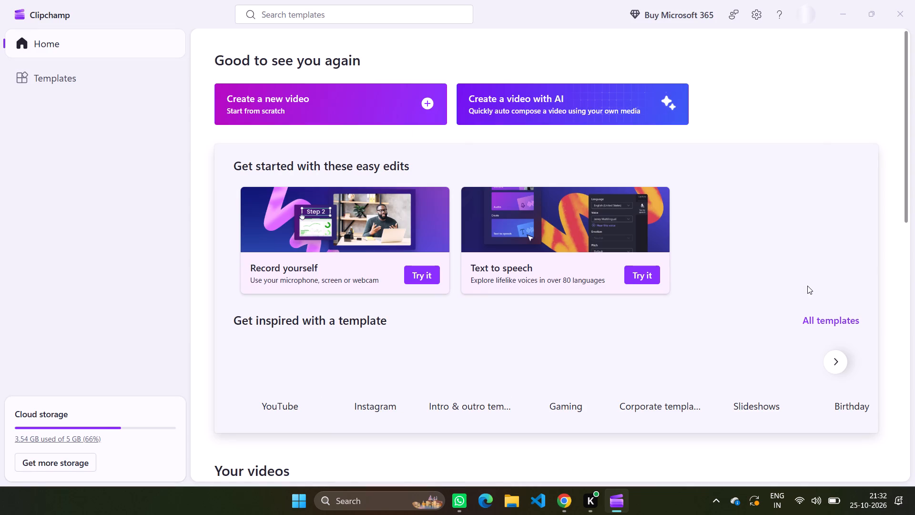
pyautogui.click(394, 87)
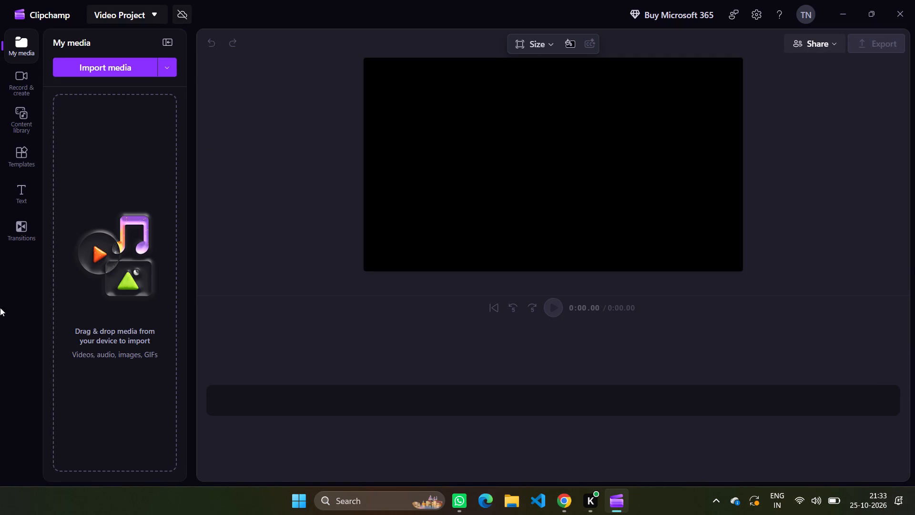
# Import the Minecraft-Parkour-Gameplay-SnapYT.App video and the ElevenLabs Hope voice-over MP3 from the Downloads folder into the project media.
pyautogui.click(104, 67)
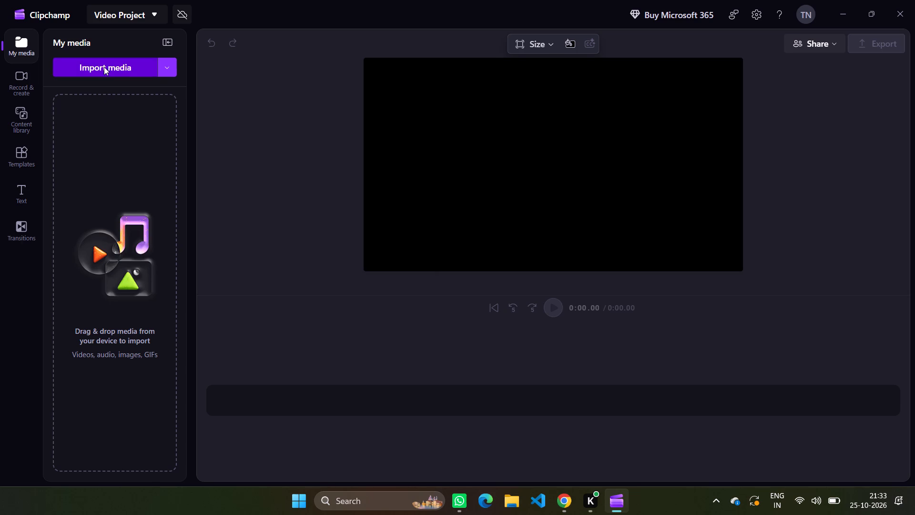
pyautogui.click(29, 149)
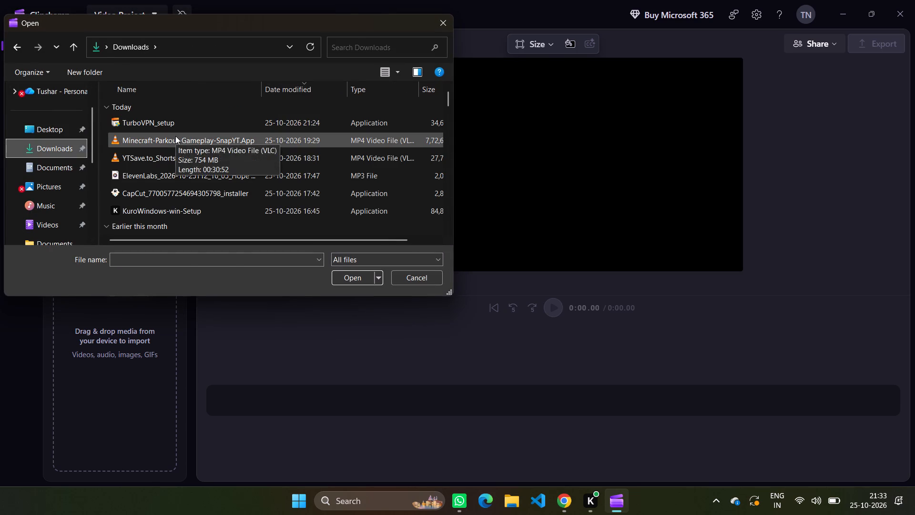
pyautogui.click(175, 136)
pyautogui.click(359, 278)
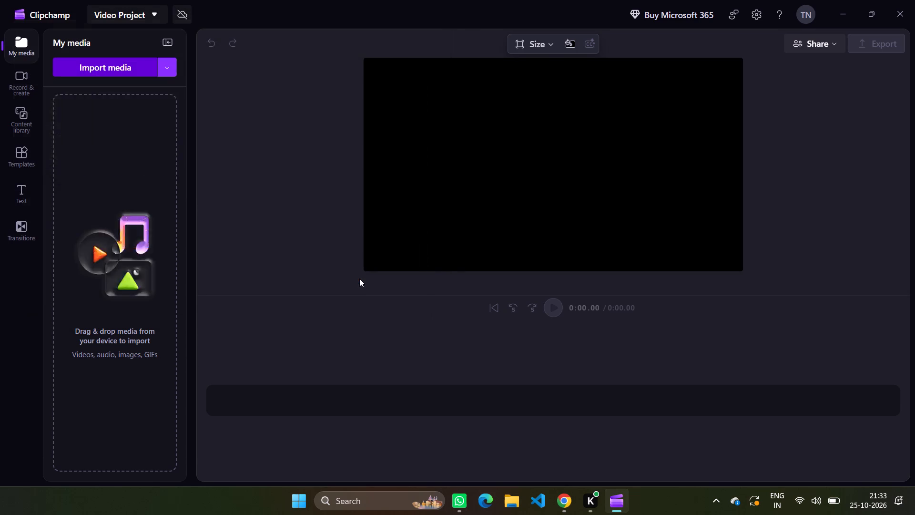
pyautogui.click(112, 69)
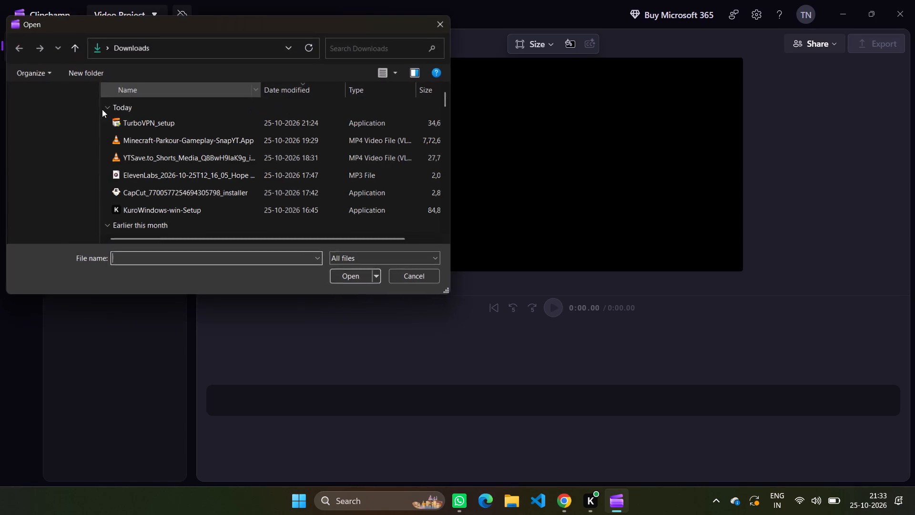
pyautogui.click(146, 171)
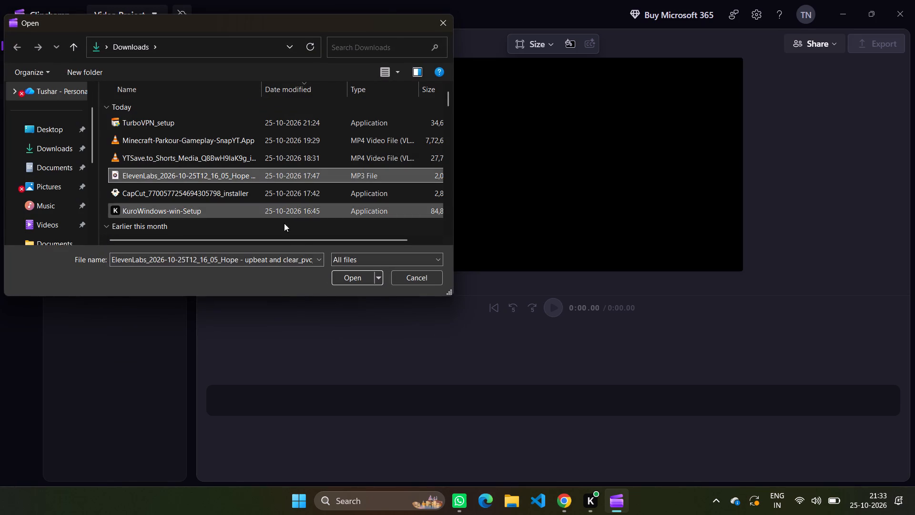
pyautogui.click(342, 276)
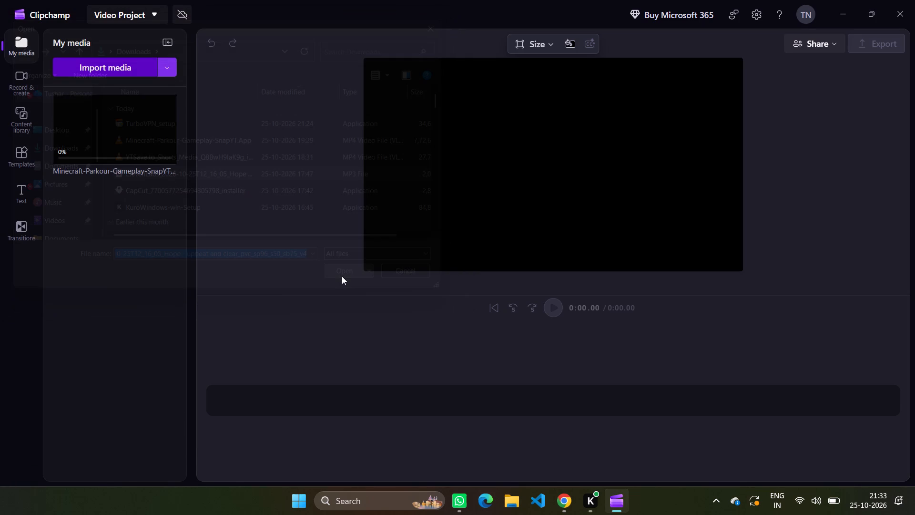
# Place the Minecraft parkour video on the timeline from 0:00, with the ElevenLabs voice-over on the audio track below it.
pyautogui.moveTo(115, 141); pyautogui.dragTo(321, 391)
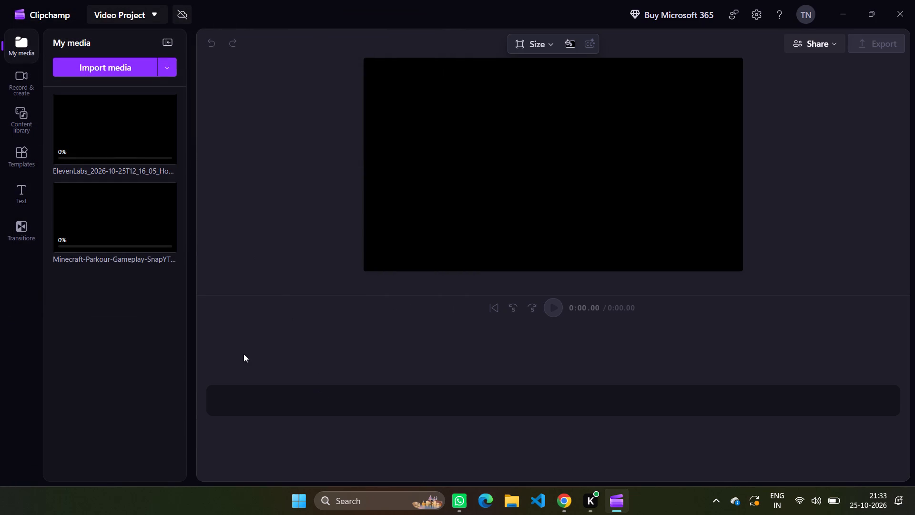
pyautogui.click(100, 247)
pyautogui.moveTo(111, 230); pyautogui.dragTo(291, 396)
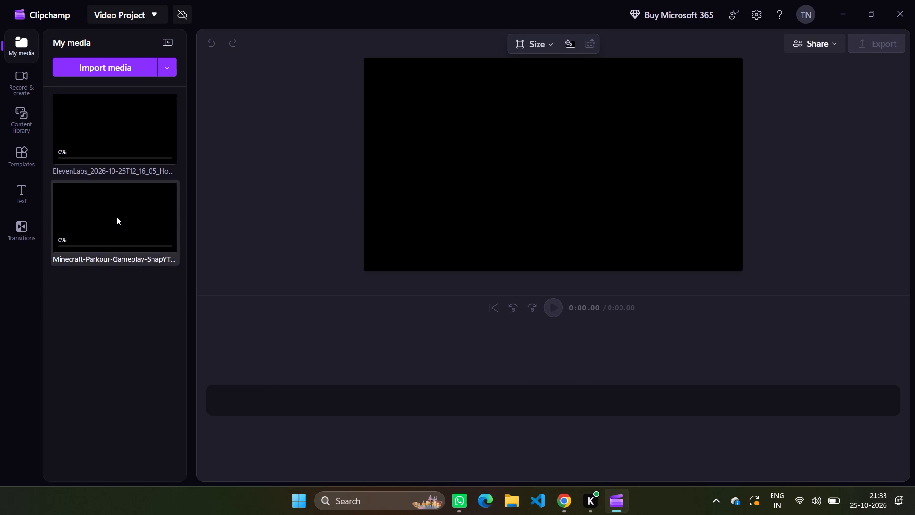
pyautogui.doubleClick(116, 216)
pyautogui.moveTo(144, 217); pyautogui.dragTo(198, 254)
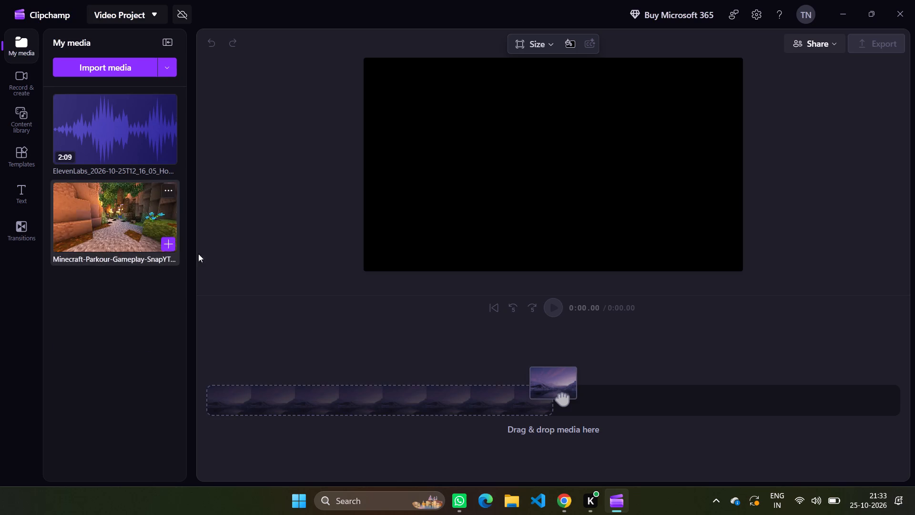
pyautogui.moveTo(198, 254); pyautogui.dragTo(325, 409)
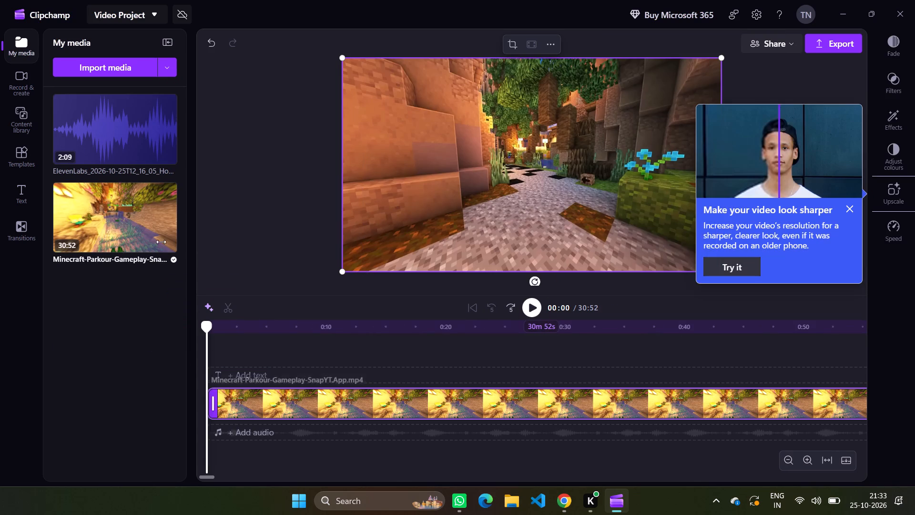
pyautogui.moveTo(117, 127); pyautogui.dragTo(271, 445)
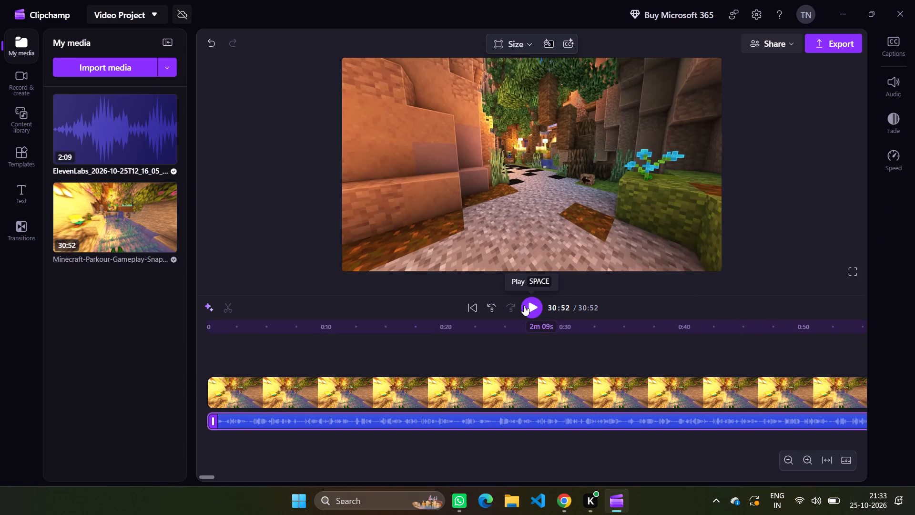
# Preview the project from its start and around 30:37, pause it, and scrub back to about 30:21.
pyautogui.click(524, 305)
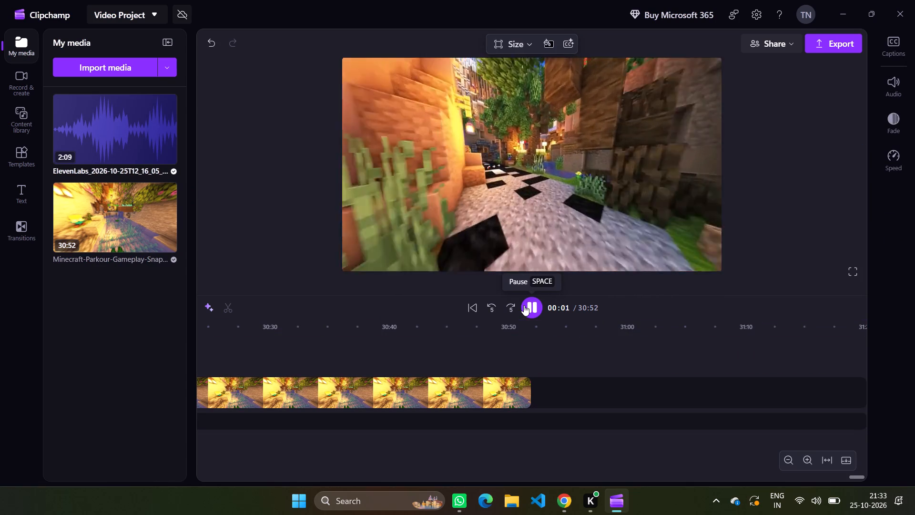
pyautogui.click(516, 422)
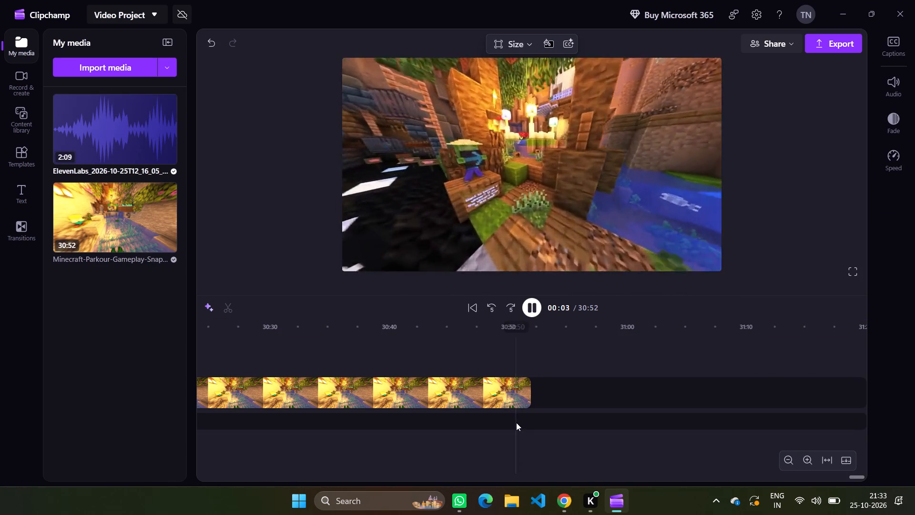
pyautogui.click(349, 425)
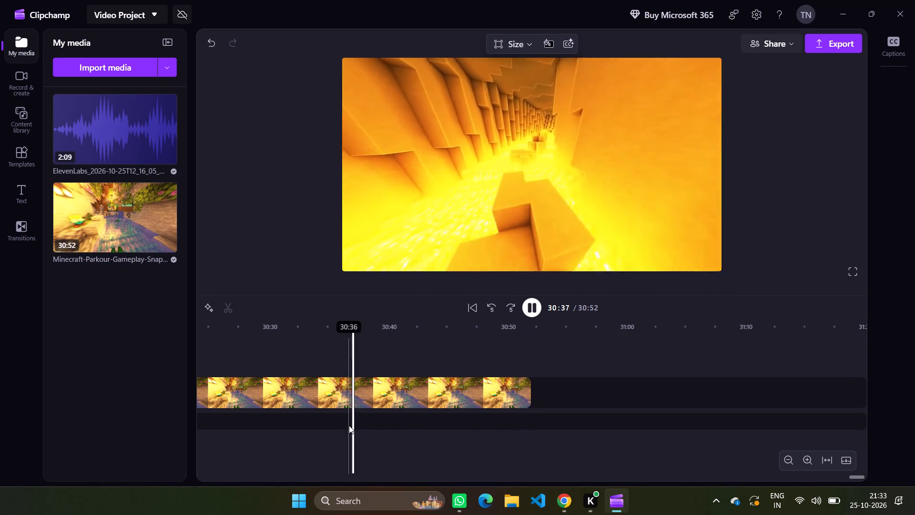
pyautogui.click(526, 315)
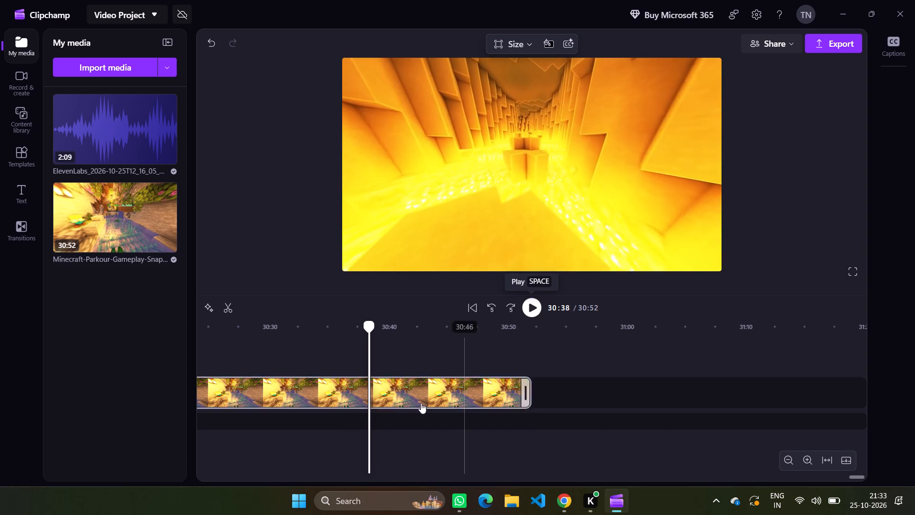
pyautogui.doubleClick(282, 425)
pyautogui.moveTo(282, 425); pyautogui.dragTo(177, 405)
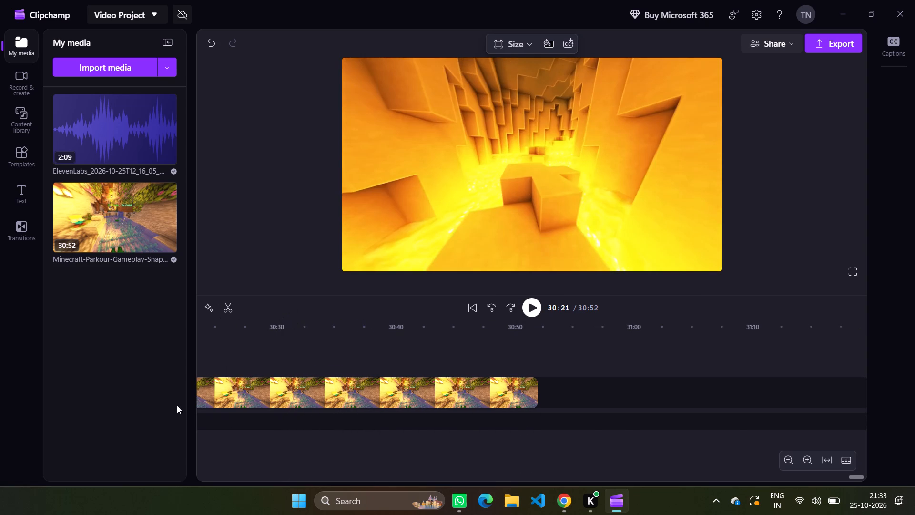
pyautogui.moveTo(177, 405); pyautogui.dragTo(175, 405)
# Set the speed of the ElevenLabs voice-over clip on the audio track to 1.8x.
pyautogui.hscroll(3, 333, 426)
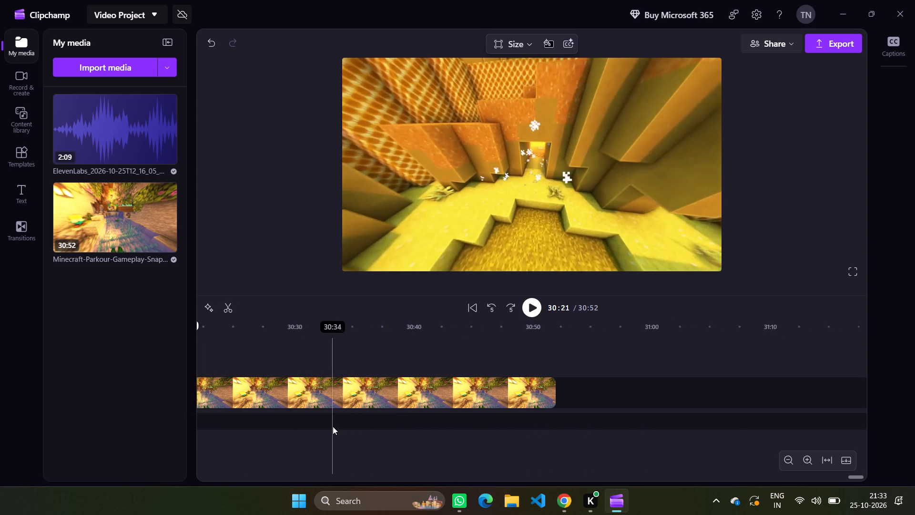
pyautogui.hscroll(10, 333, 426)
pyautogui.hscroll(11, 333, 426)
pyautogui.keyDown('ctrl'); pyautogui.scroll(-3, 333, 426); pyautogui.keyUp('ctrl')
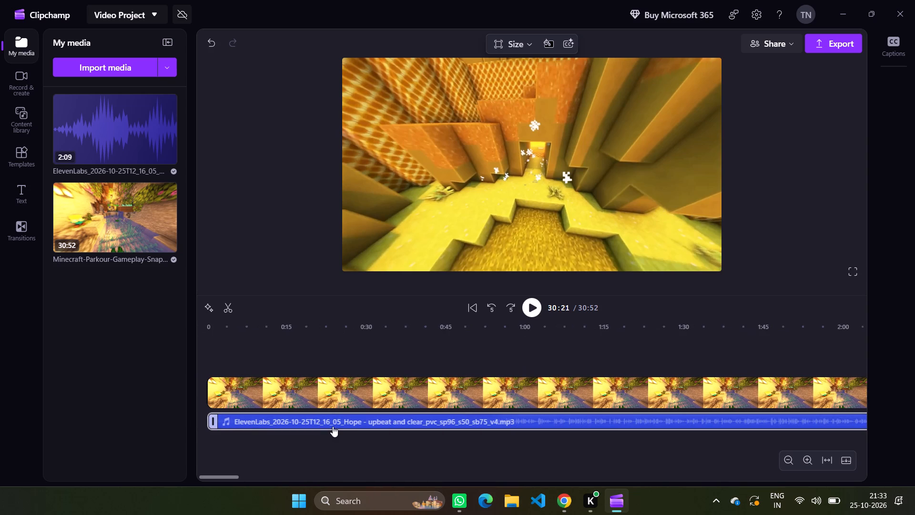
pyautogui.hscroll(15, 333, 426)
pyautogui.click(357, 415)
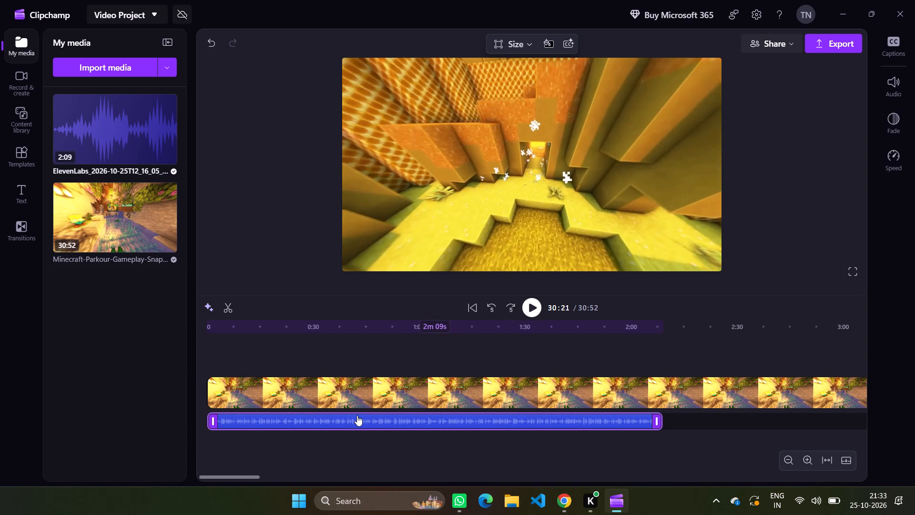
pyautogui.click(901, 83)
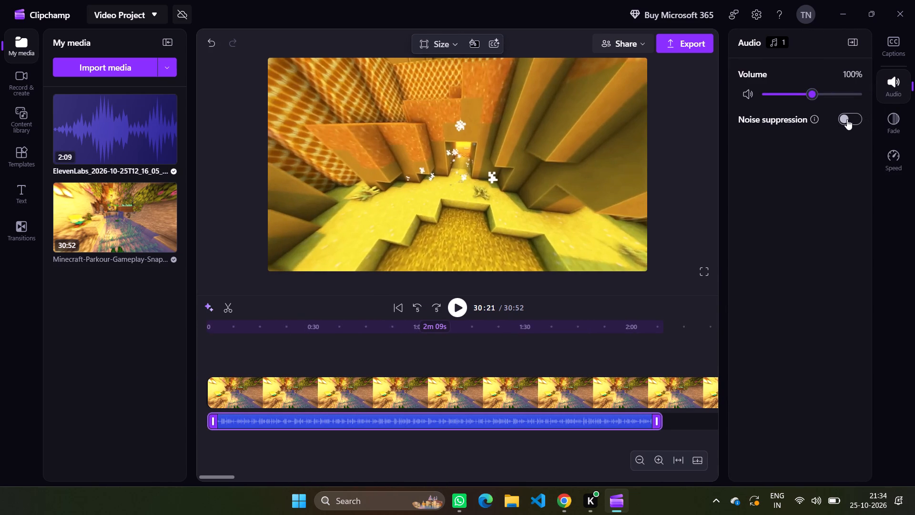
pyautogui.click(893, 154)
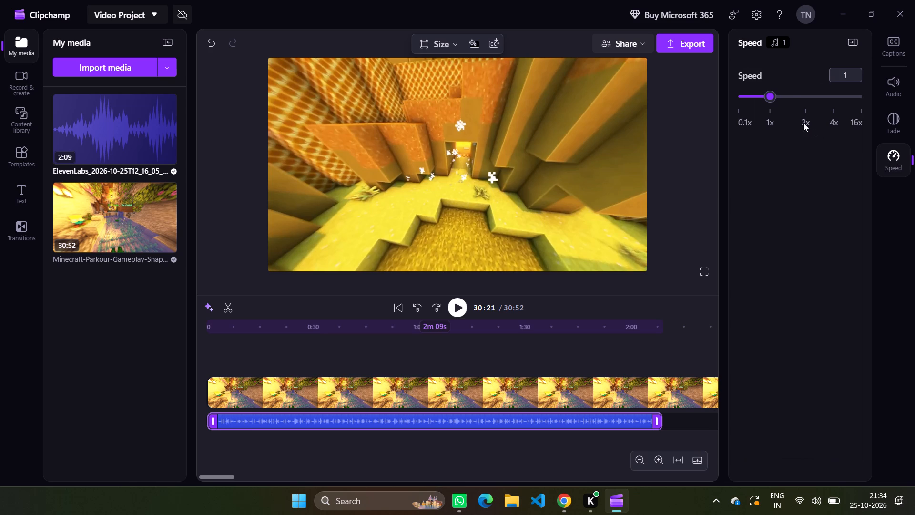
pyautogui.click(792, 97)
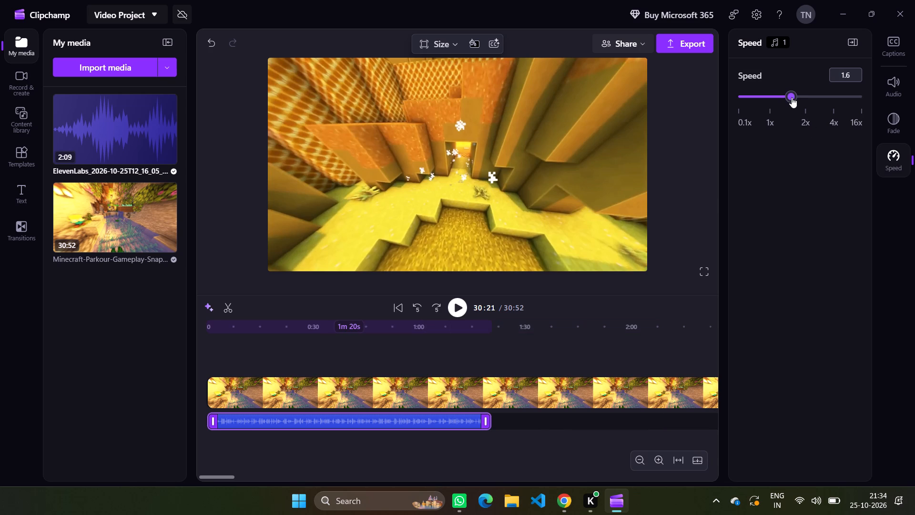
pyautogui.click(798, 94)
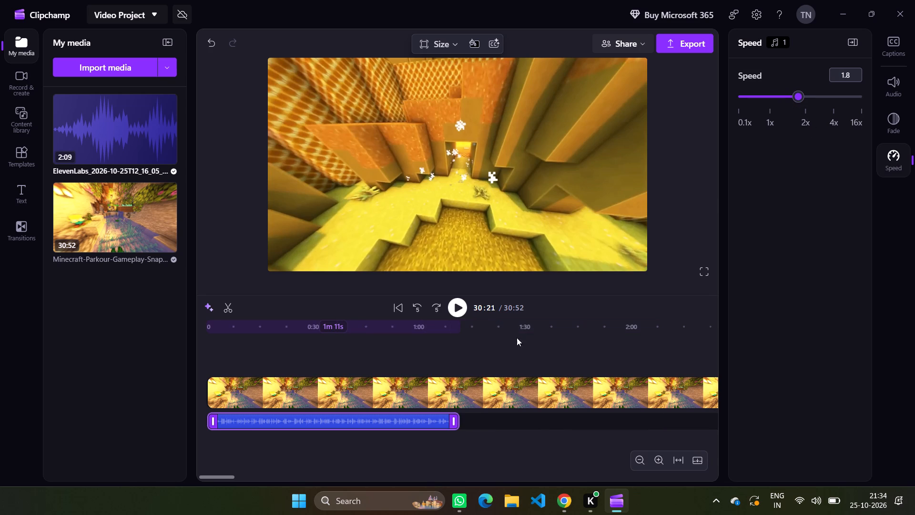
# Play the timeline near its end and scrub the playhead back towards the beginning.
pyautogui.click(457, 309)
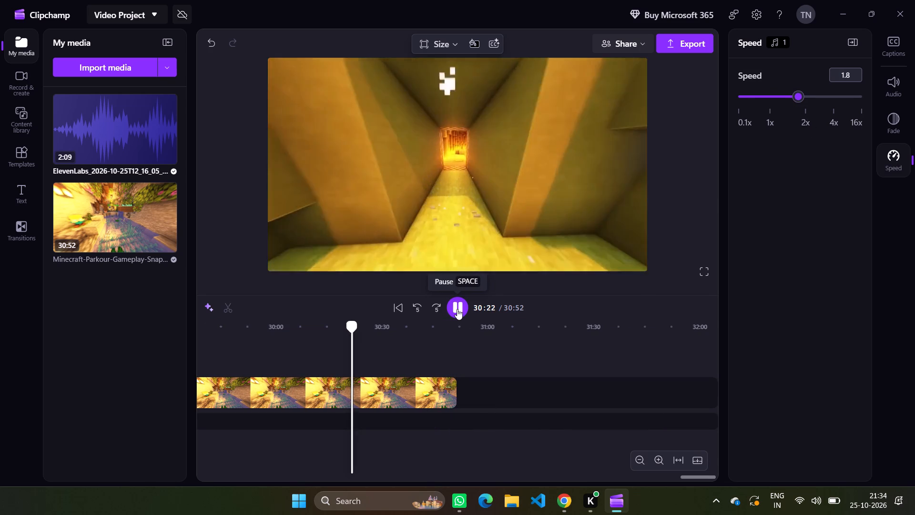
pyautogui.moveTo(356, 363); pyautogui.dragTo(208, 354)
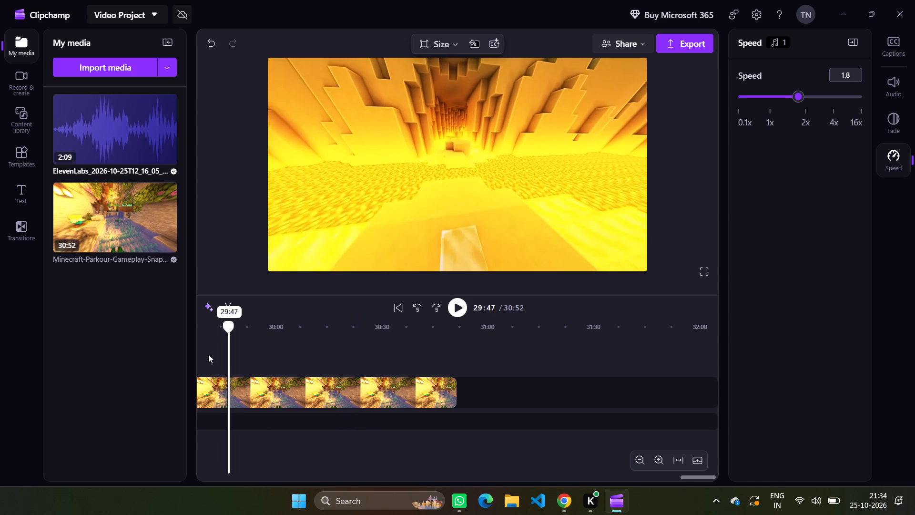
pyautogui.moveTo(208, 354); pyautogui.dragTo(150, 365)
# Split the Minecraft gameplay clip at 1:11, where the sped-up voice-over ends, with playback paused.
pyautogui.hscroll(9, 388, 438)
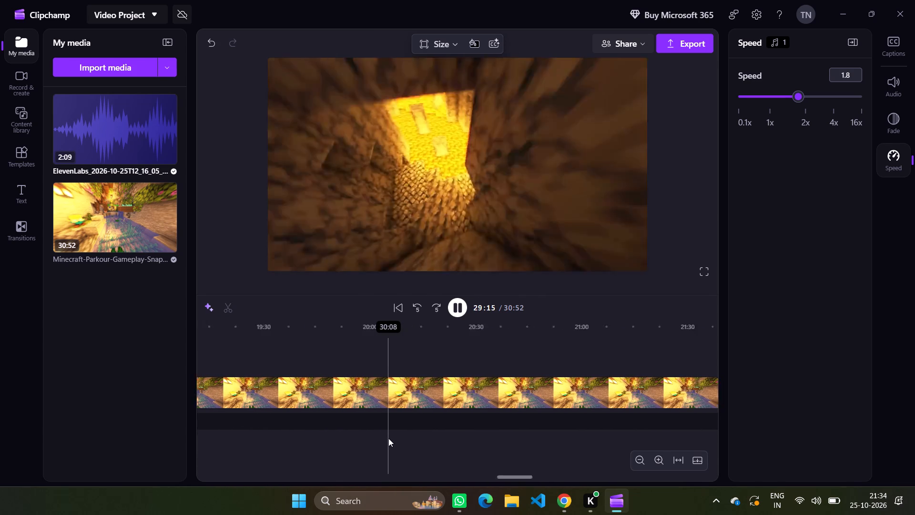
pyautogui.hscroll(20, 388, 438)
pyautogui.hscroll(20, 388, 438)
pyautogui.hscroll(9, 388, 438)
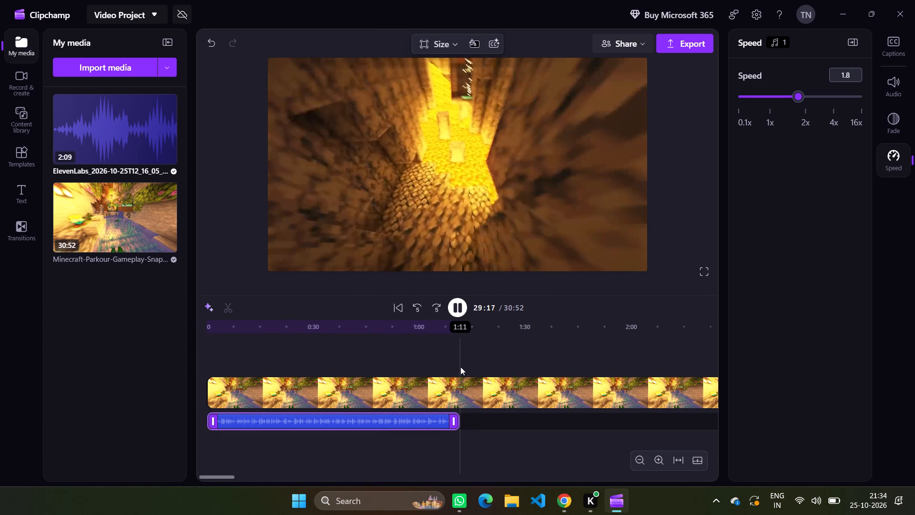
pyautogui.click(460, 367)
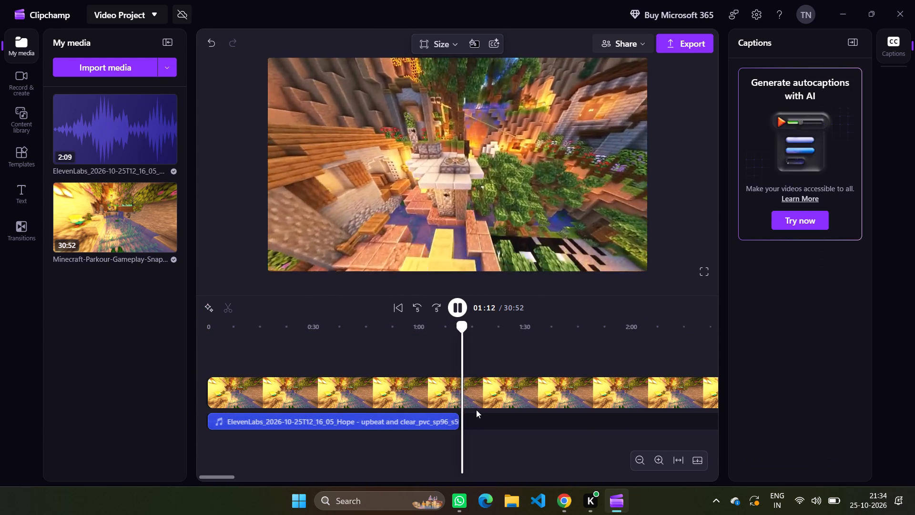
pyautogui.click(459, 313)
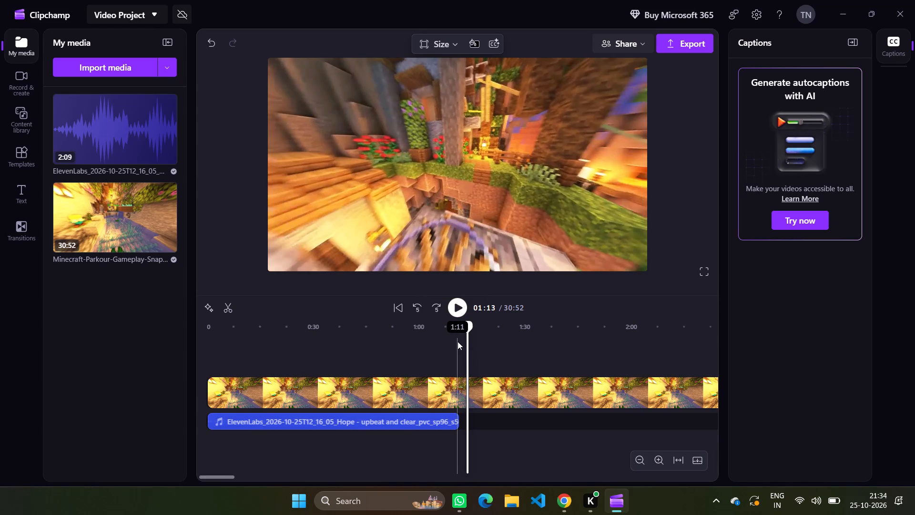
pyautogui.click(459, 340)
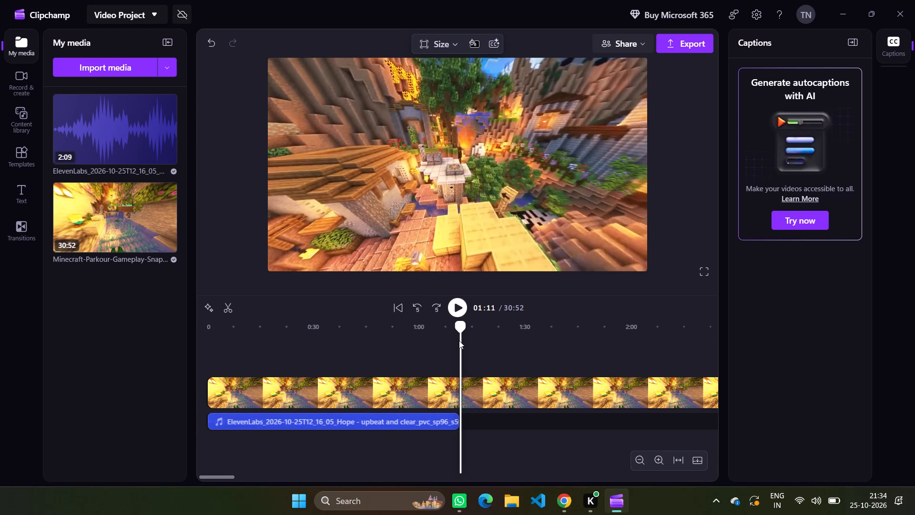
pyautogui.click(468, 391)
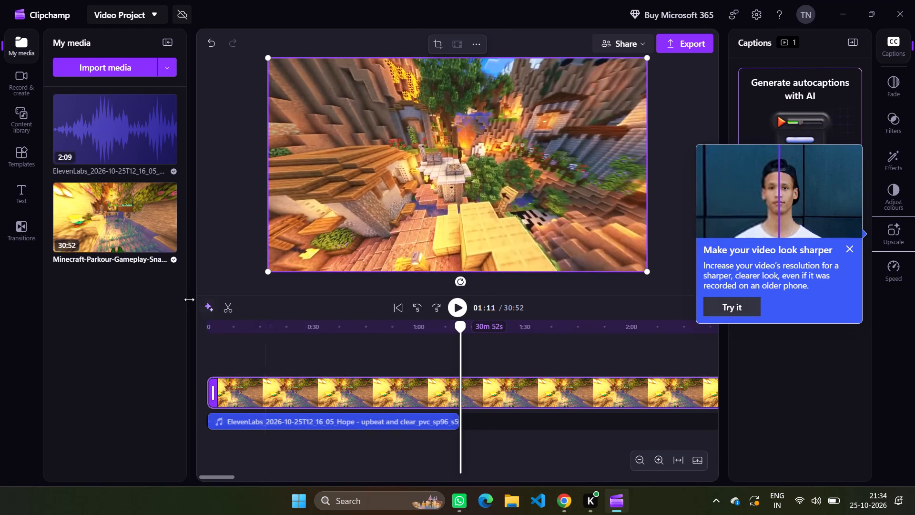
pyautogui.click(230, 312)
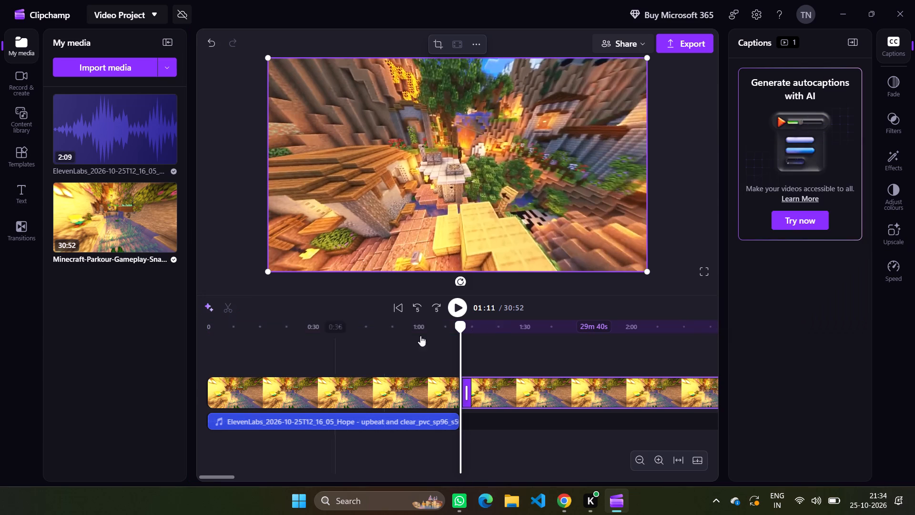
# Delete the leftover Minecraft gameplay segment after the 1:11 split.
pyautogui.click(502, 389)
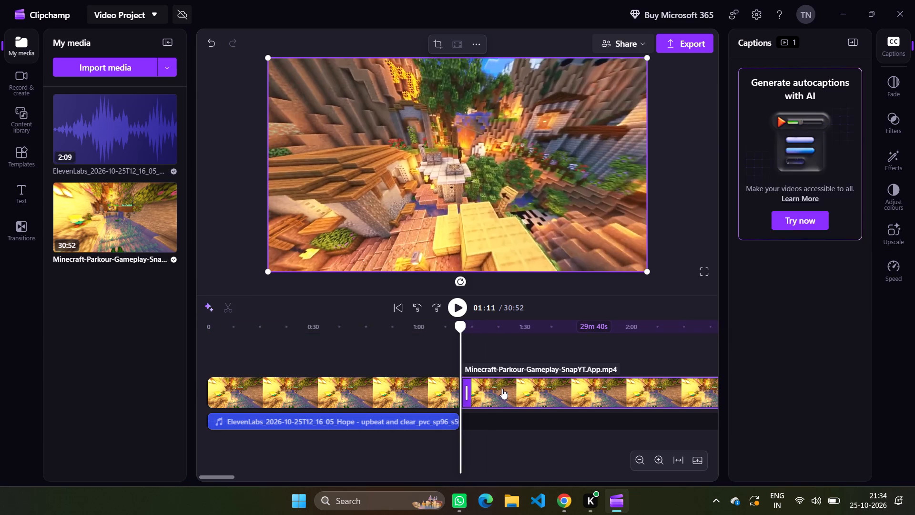
pyautogui.click(555, 405)
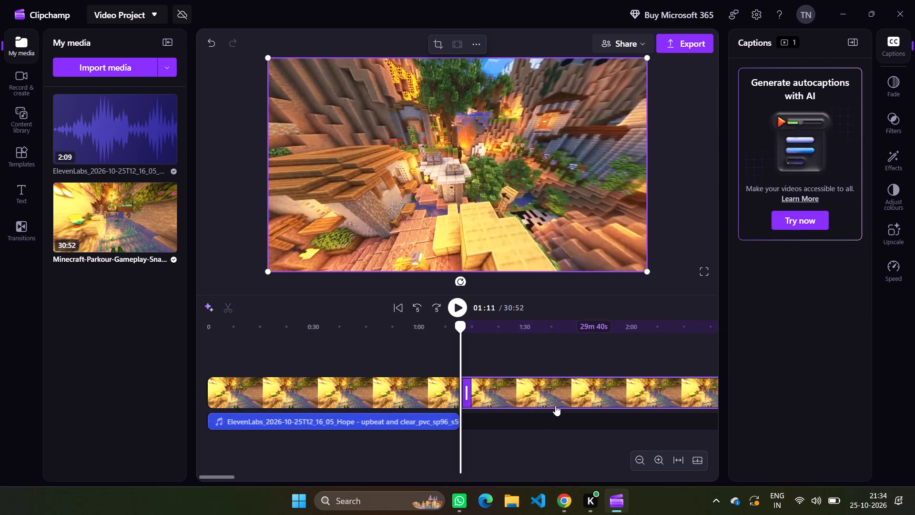
pyautogui.rightClick(544, 396)
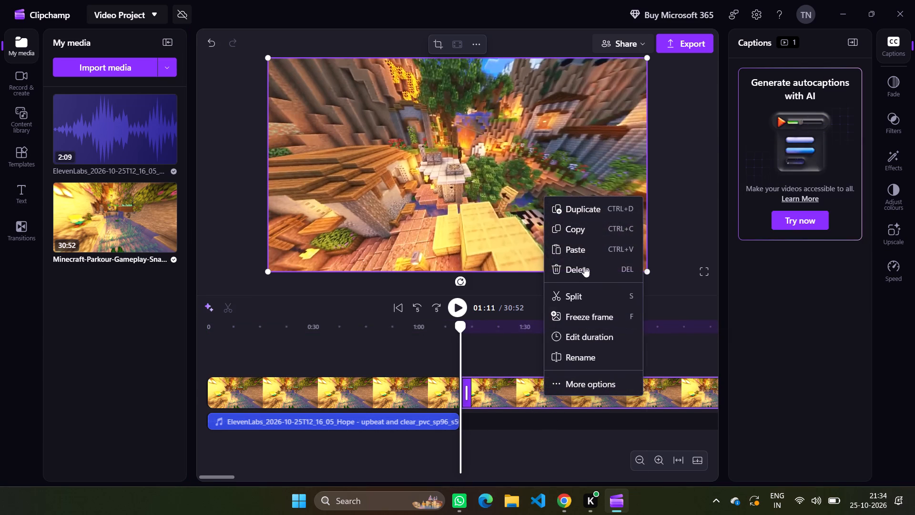
pyautogui.click(576, 262)
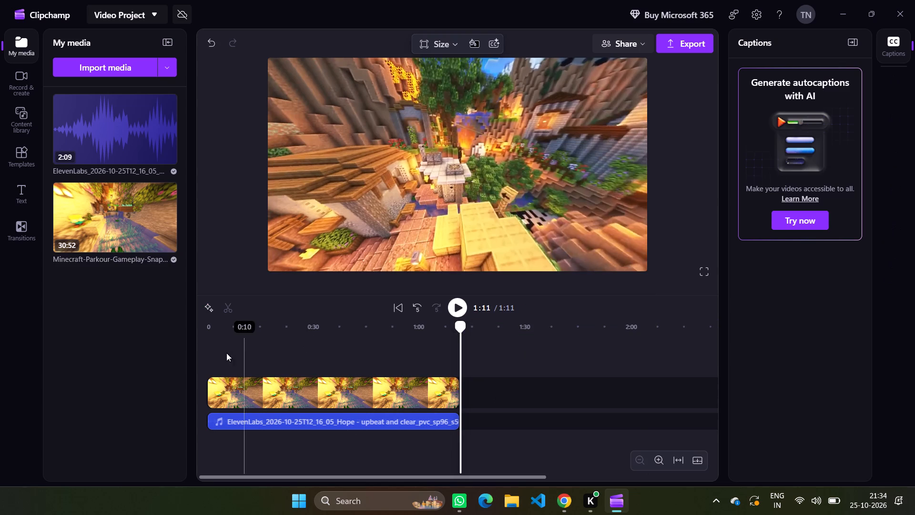
# Preview the trimmed video from its start to about 0:13, pause it, and return the playhead to 0:00.
pyautogui.click(204, 344)
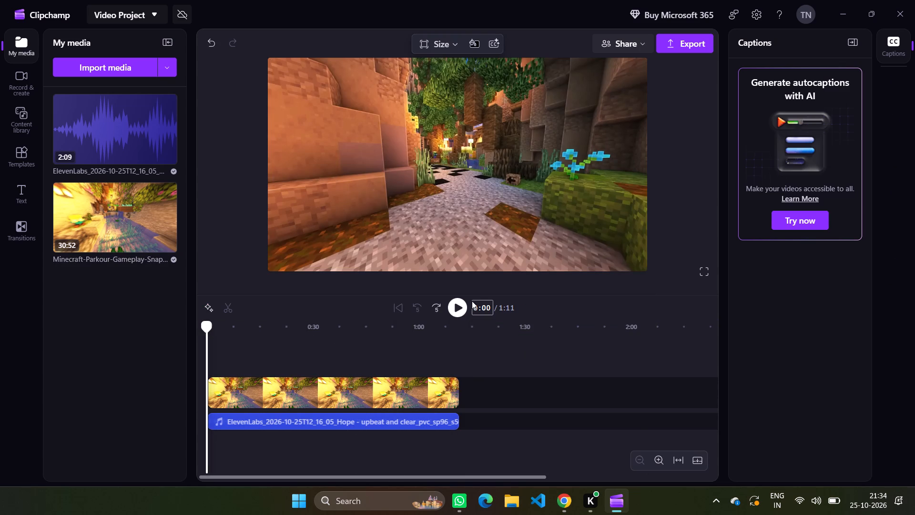
pyautogui.click(459, 304)
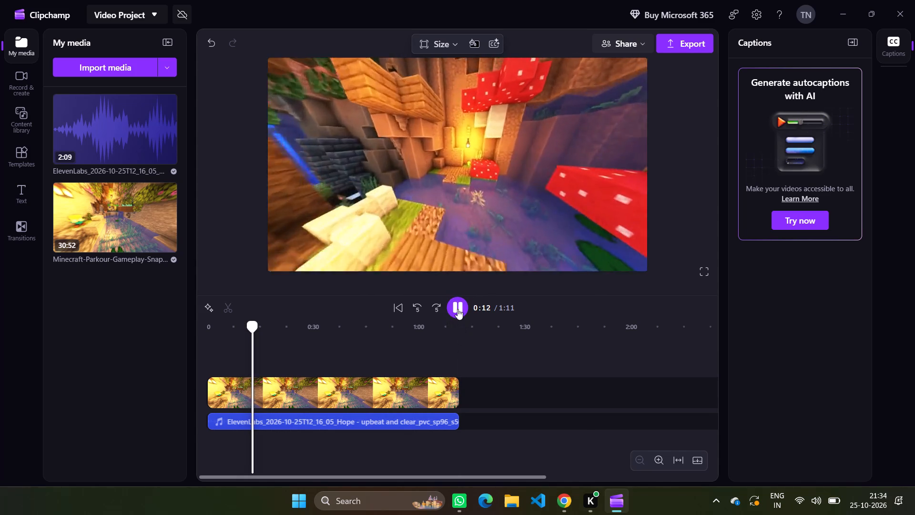
pyautogui.click(457, 309)
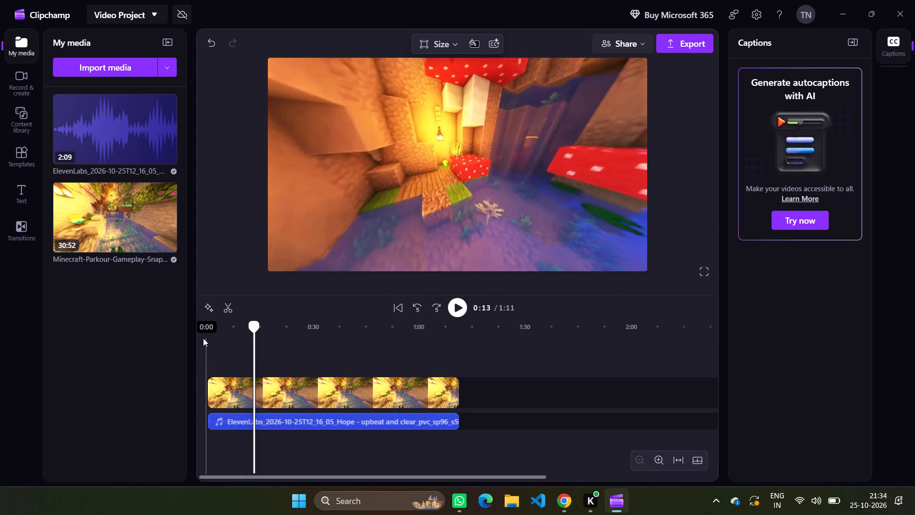
pyautogui.click(203, 338)
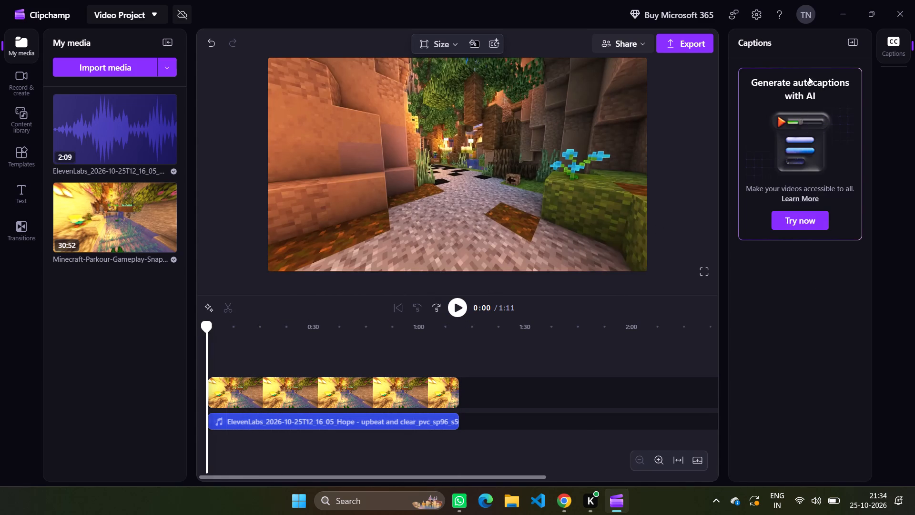
# Generate AI autocaptions for the project in English (United States), with captions shown in the video and the profanity filter off.
pyautogui.click(885, 45)
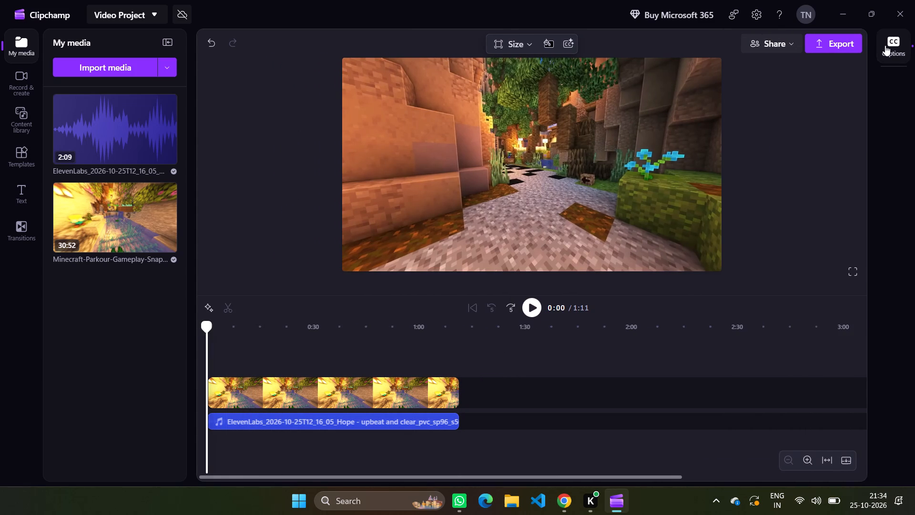
pyautogui.click(892, 45)
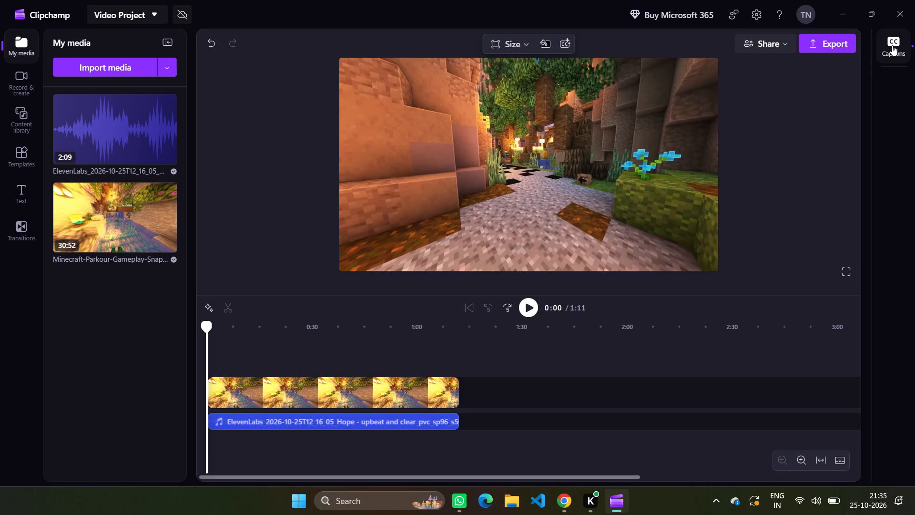
pyautogui.click(811, 218)
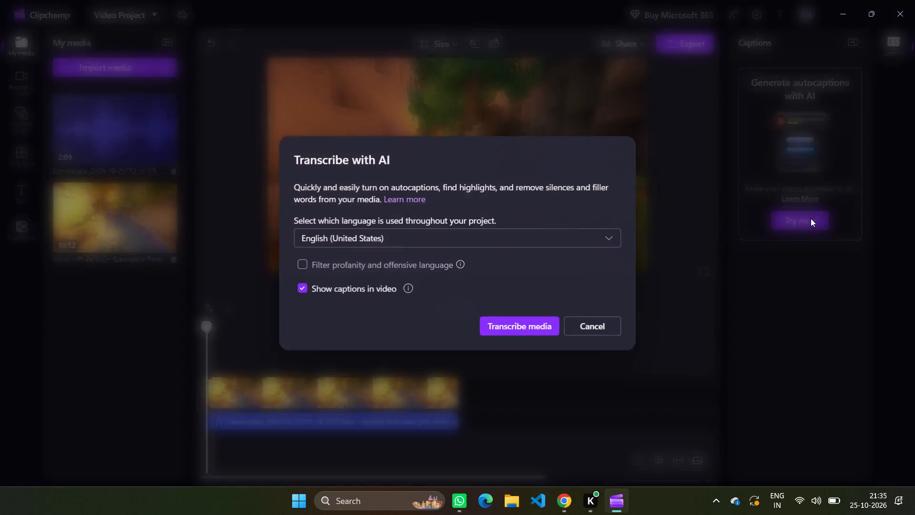
pyautogui.click(538, 325)
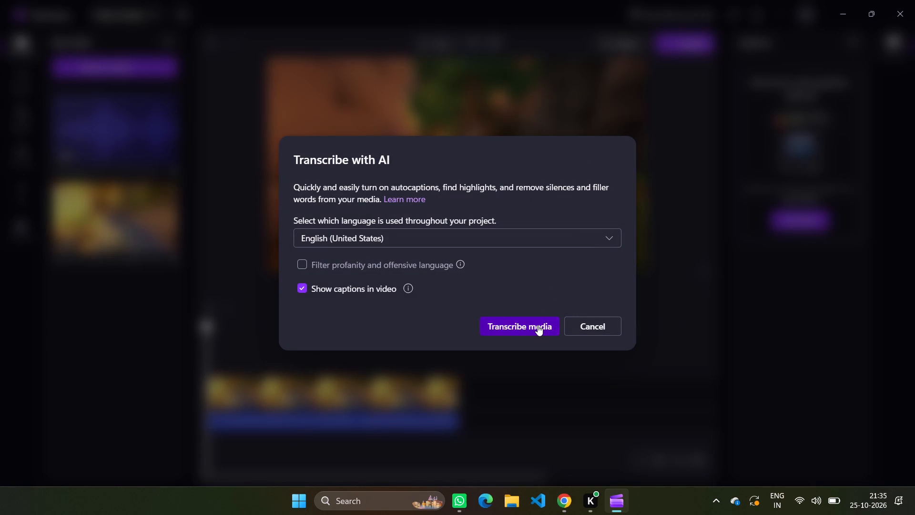
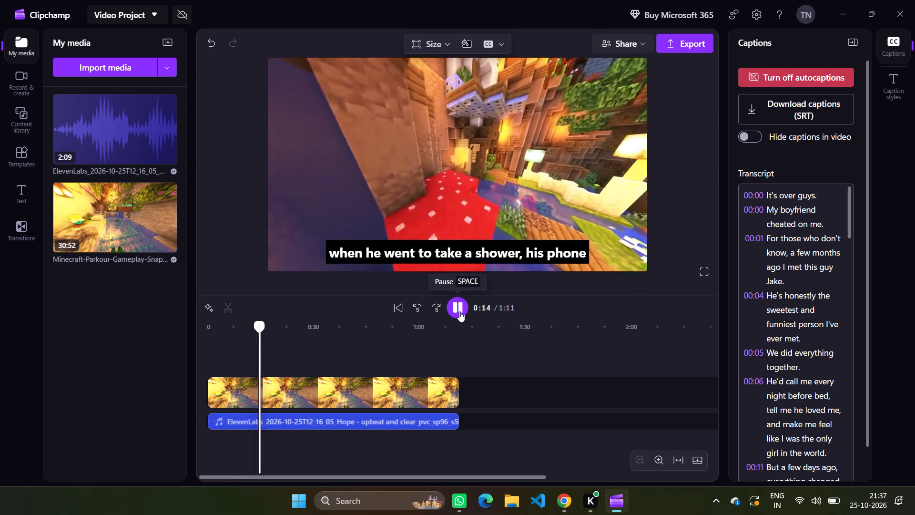
# Pause playback at 0:16, compare the Basic, Creator, Classic and Mono caption styles, and apply the plain Text style to the captions.
pyautogui.click(459, 311)
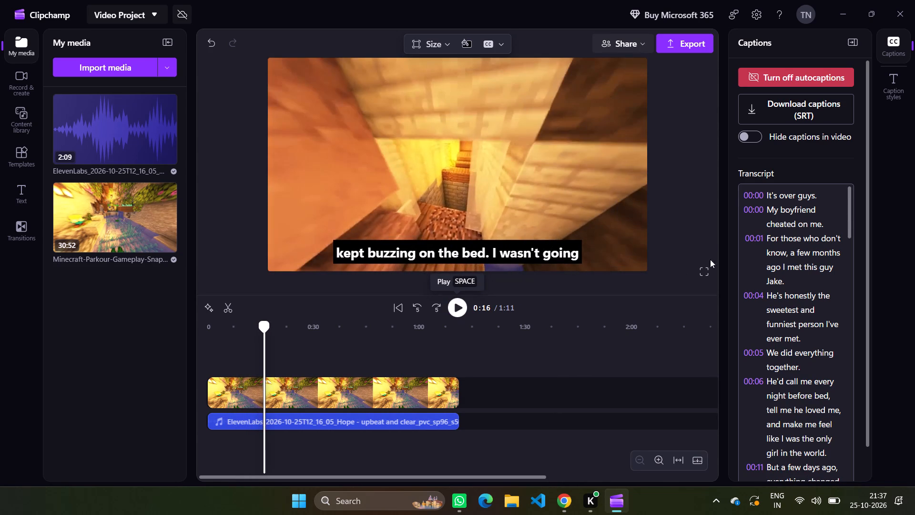
pyautogui.click(569, 246)
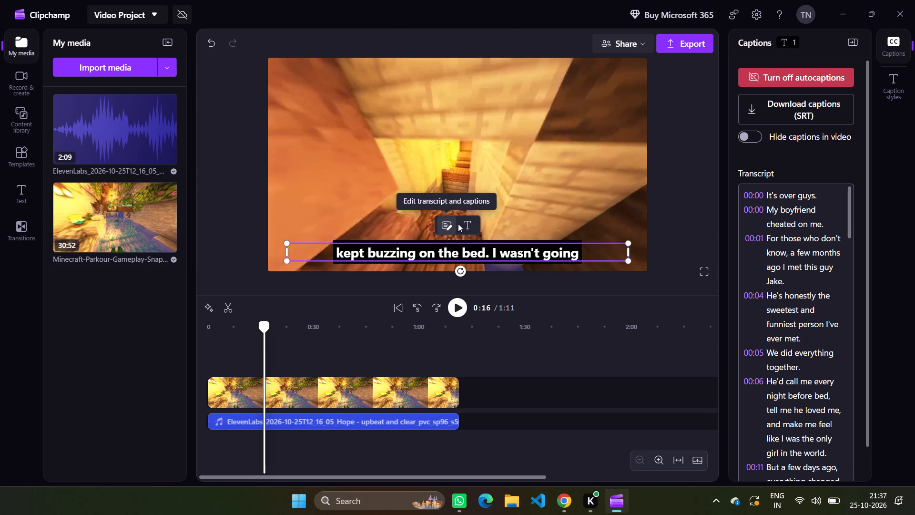
pyautogui.click(468, 224)
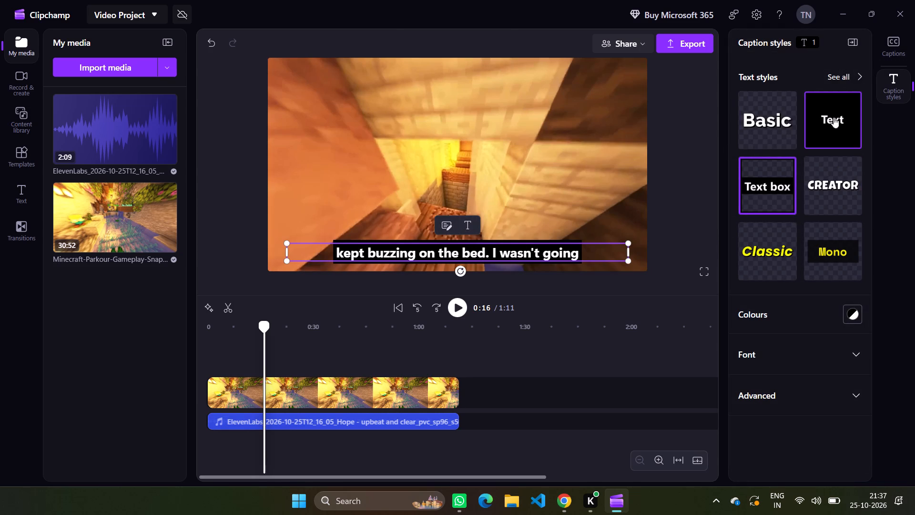
pyautogui.click(790, 119)
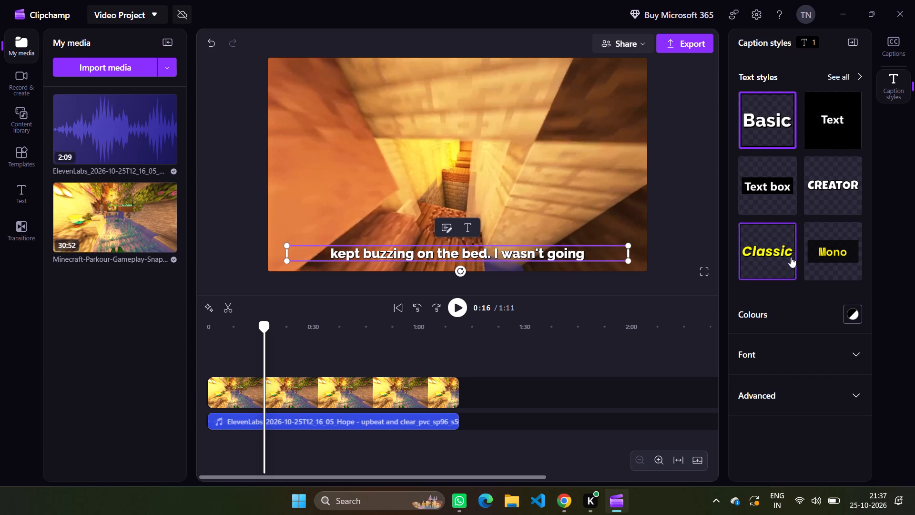
pyautogui.click(844, 134)
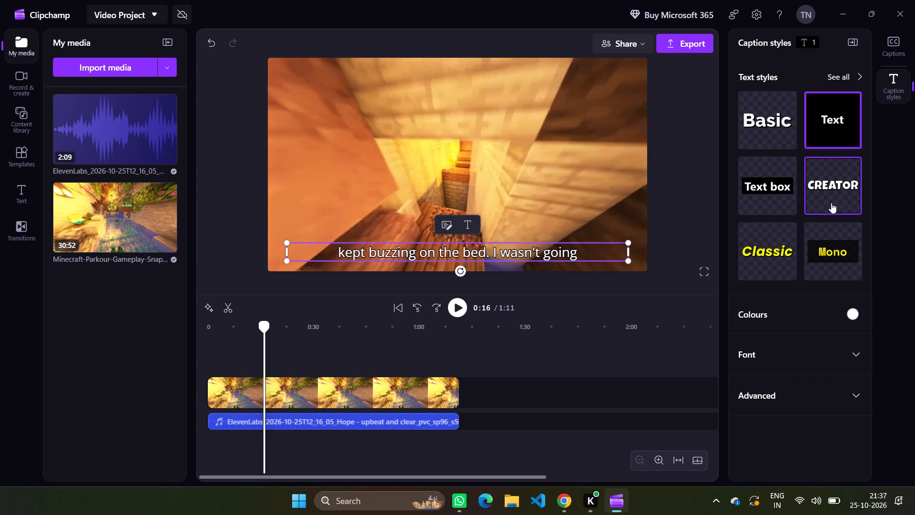
pyautogui.click(831, 203)
pyautogui.click(775, 135)
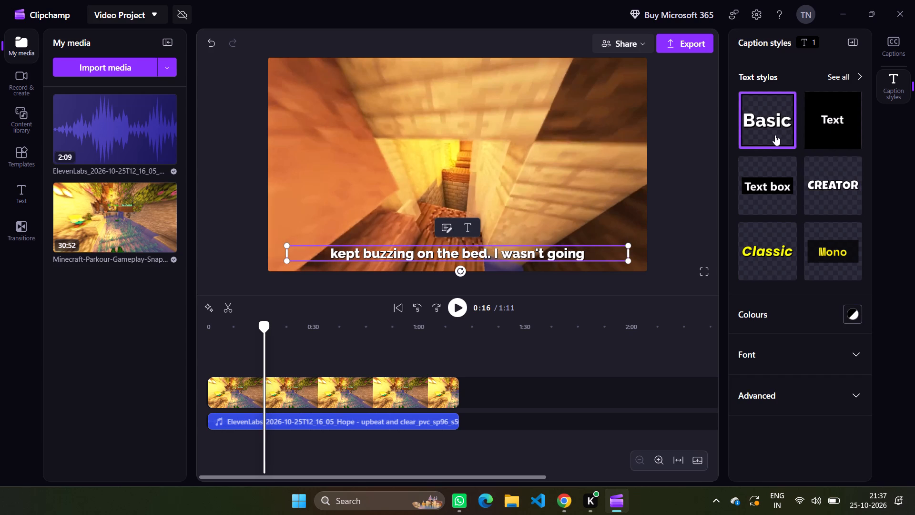
pyautogui.click(803, 129)
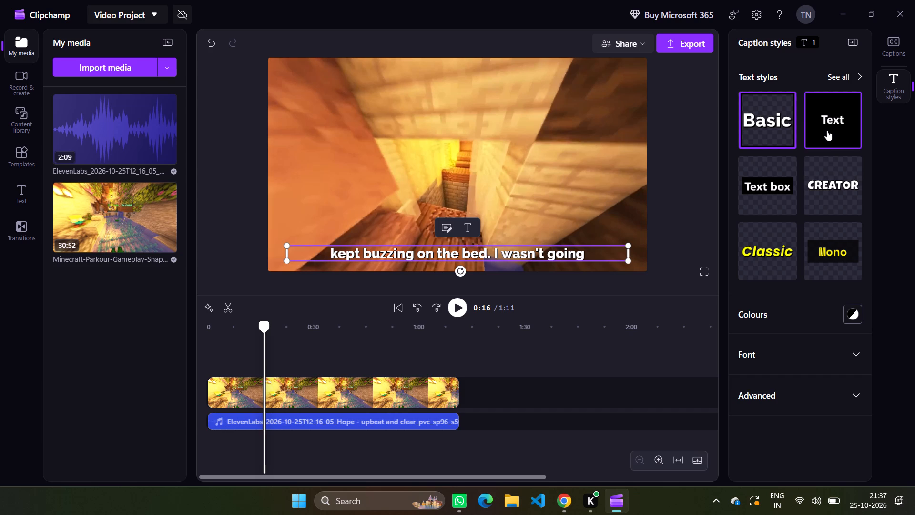
pyautogui.click(830, 130)
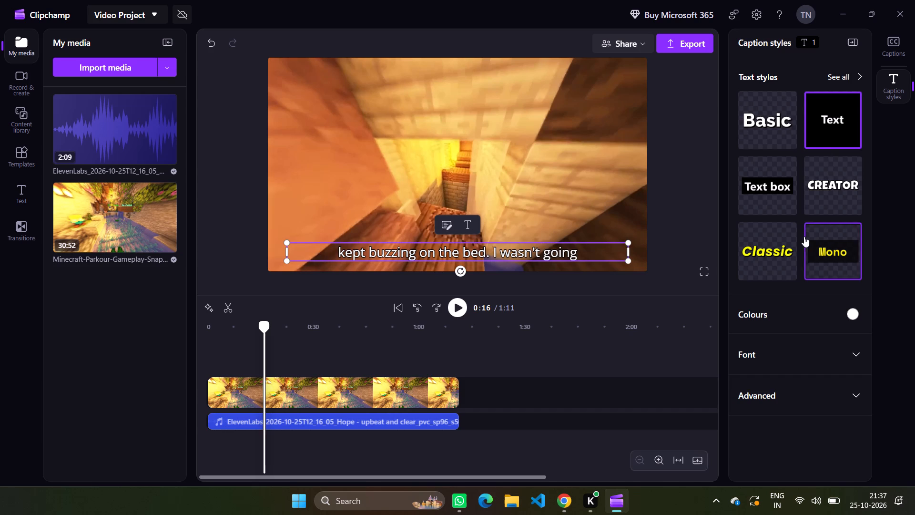
pyautogui.click(783, 252)
pyautogui.click(839, 238)
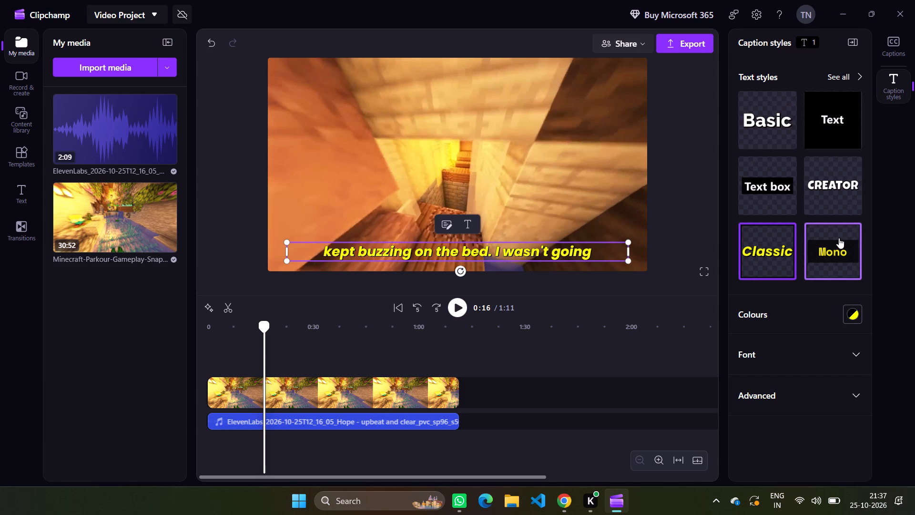
pyautogui.scroll(-3, 839, 238)
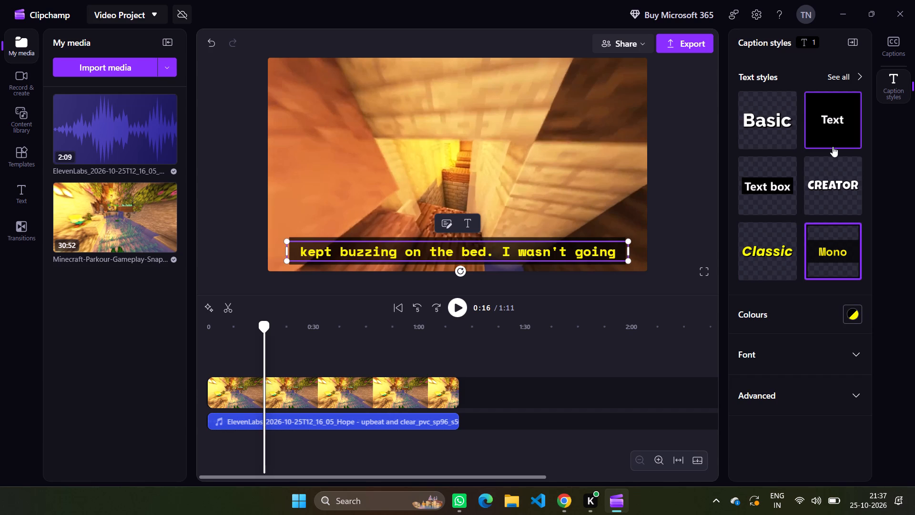
pyautogui.click(833, 146)
pyautogui.click(781, 111)
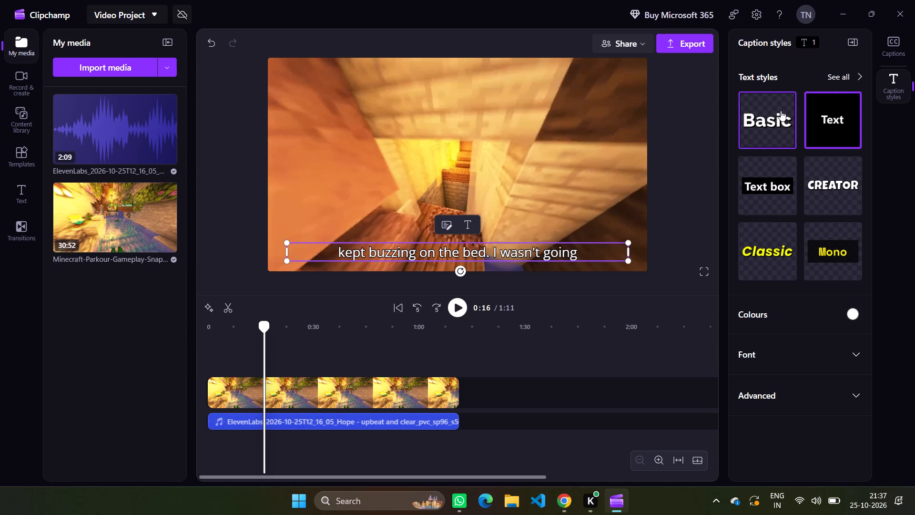
pyautogui.click(816, 115)
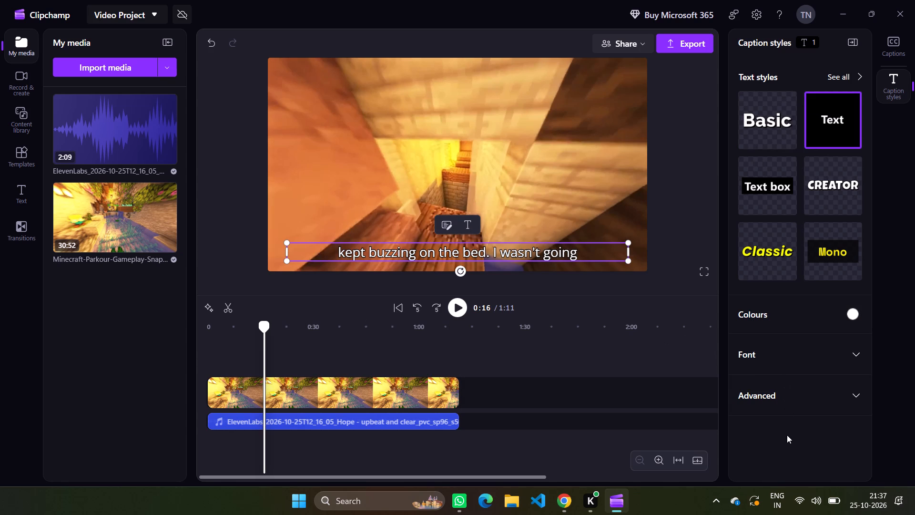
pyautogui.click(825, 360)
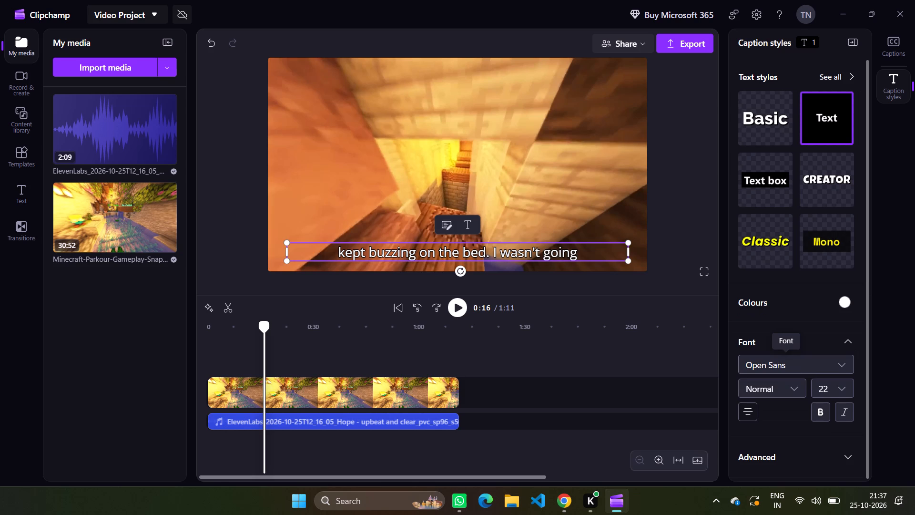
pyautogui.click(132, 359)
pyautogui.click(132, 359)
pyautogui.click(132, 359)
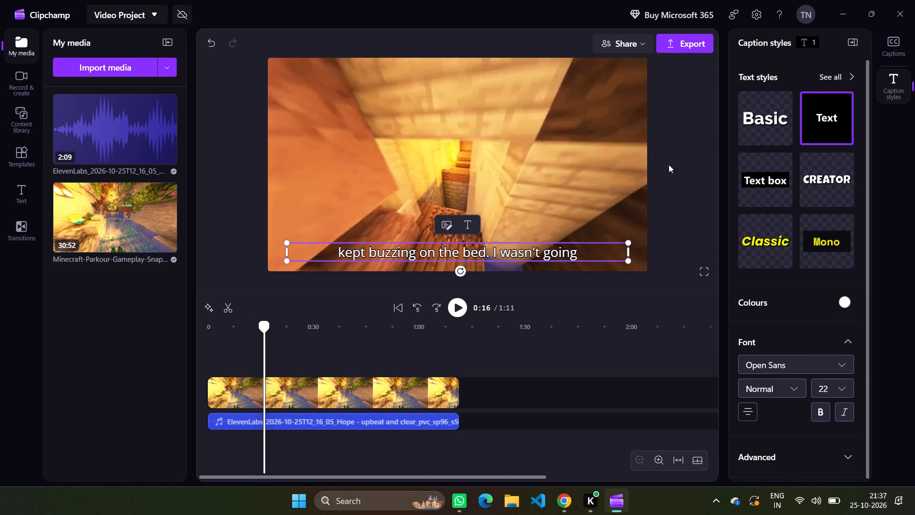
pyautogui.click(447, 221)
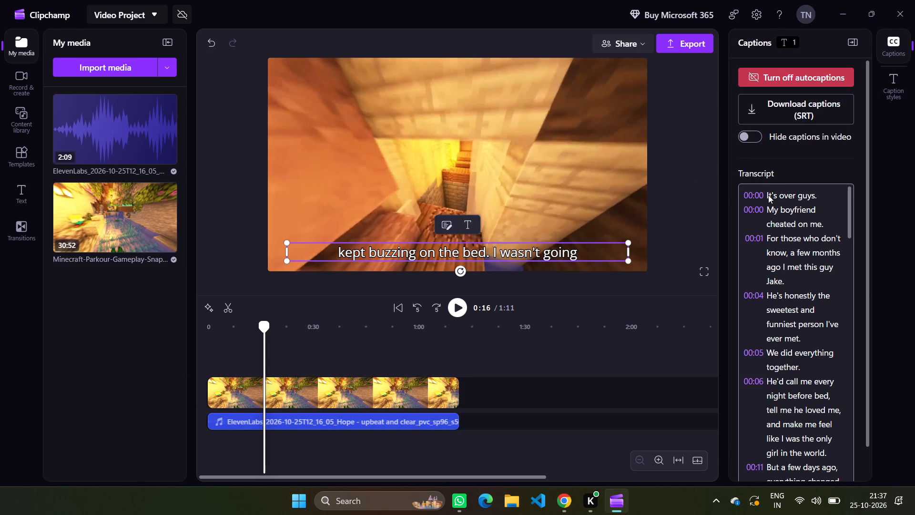
# Preview the restyled captions from 0:00 to about 0:06 and pause playback.
pyautogui.click(199, 360)
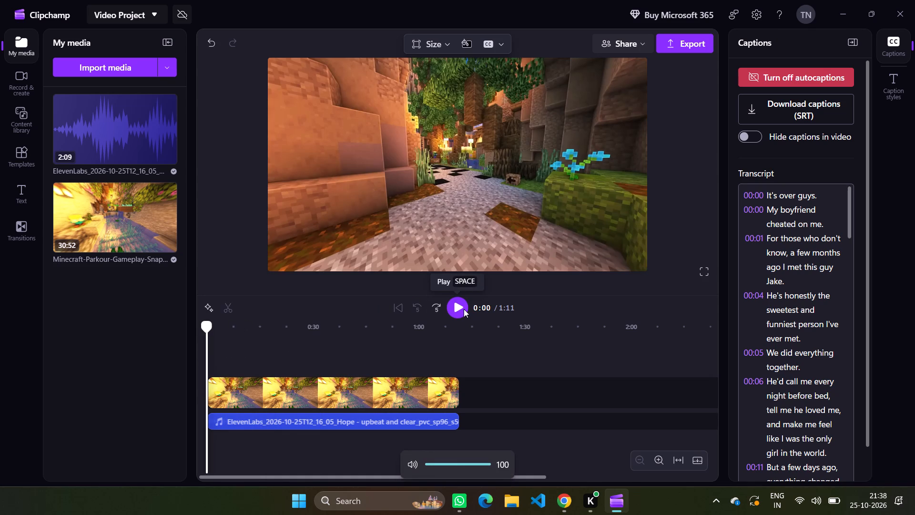
pyautogui.press('space')
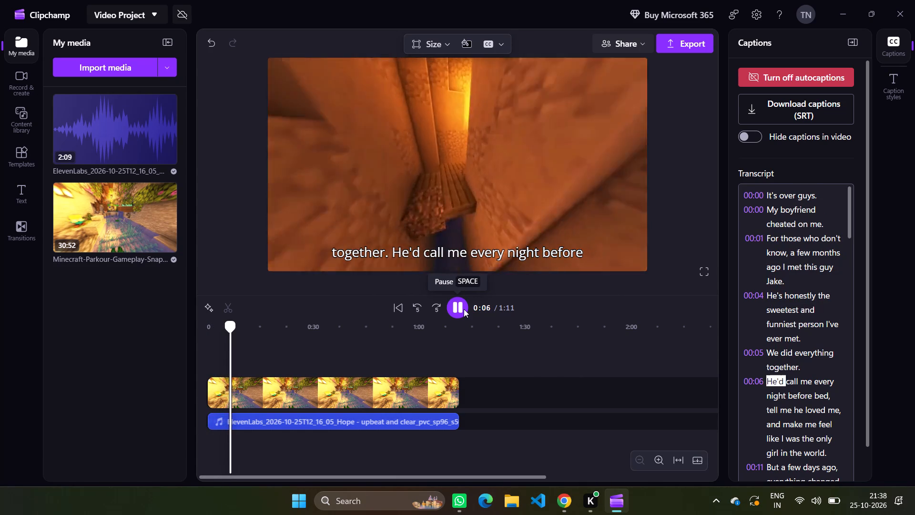
pyautogui.press('space')
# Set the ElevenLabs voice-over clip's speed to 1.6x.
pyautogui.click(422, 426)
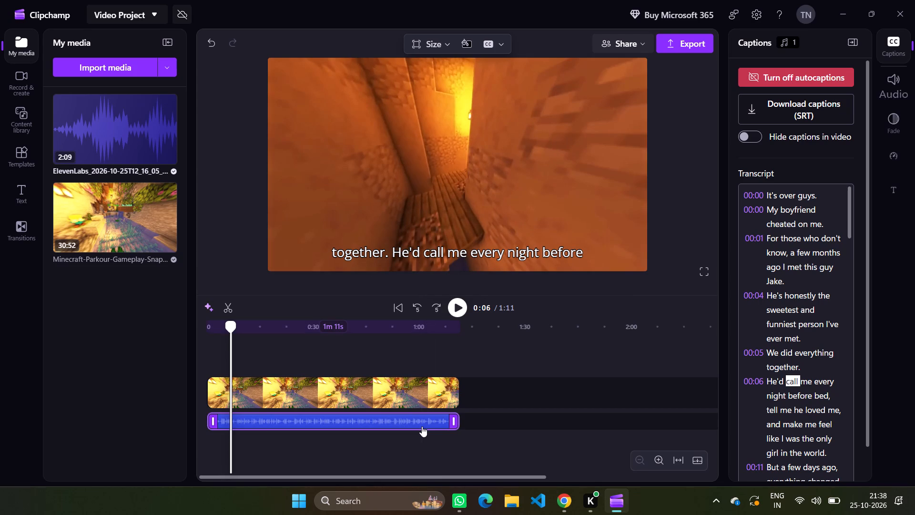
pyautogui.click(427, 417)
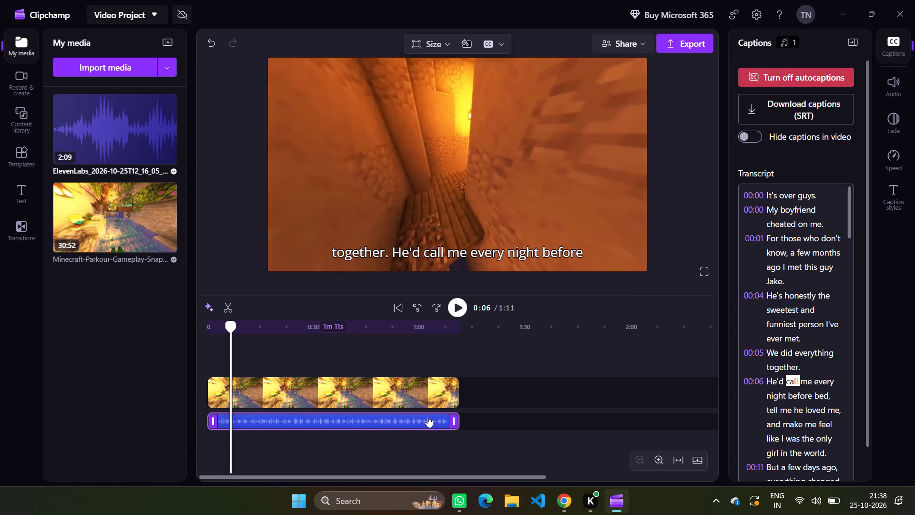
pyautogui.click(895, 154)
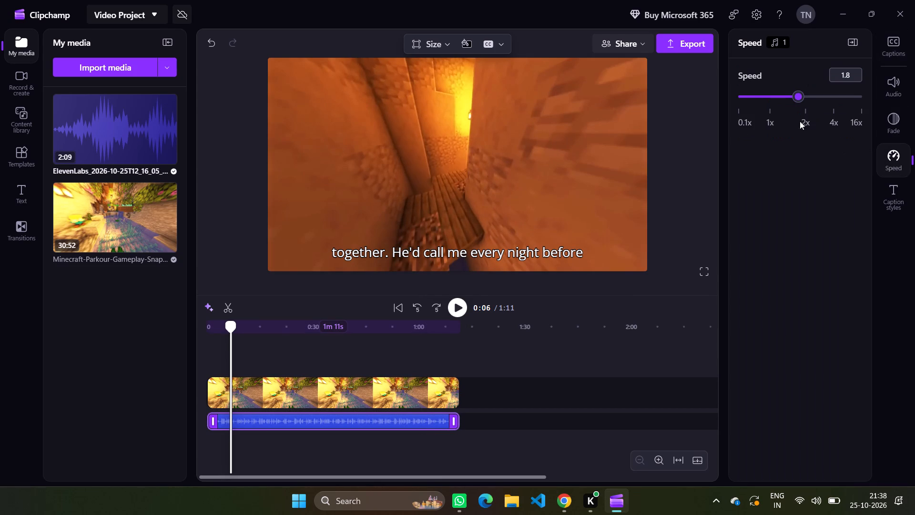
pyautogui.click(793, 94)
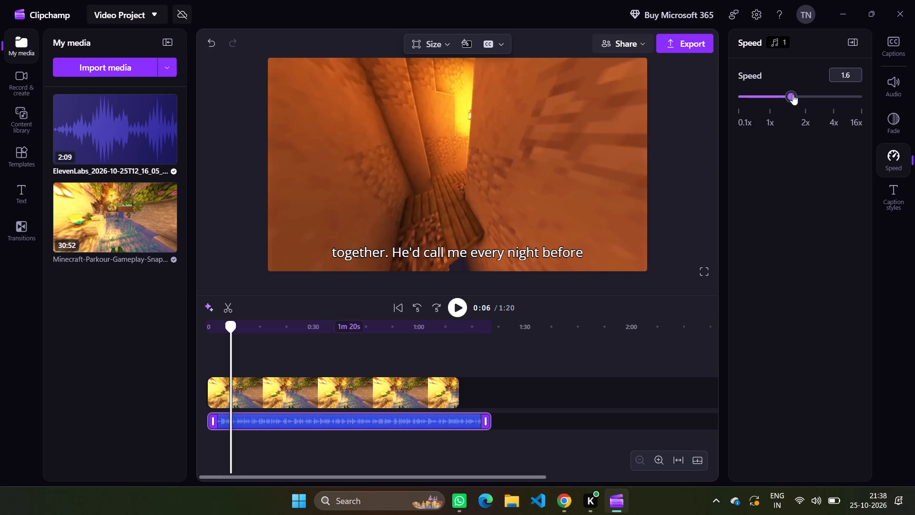
# Preview the slowed voice-over from the start to about 0:12, pause it, and return to the first transcript line.
pyautogui.click(203, 357)
pyautogui.click(463, 312)
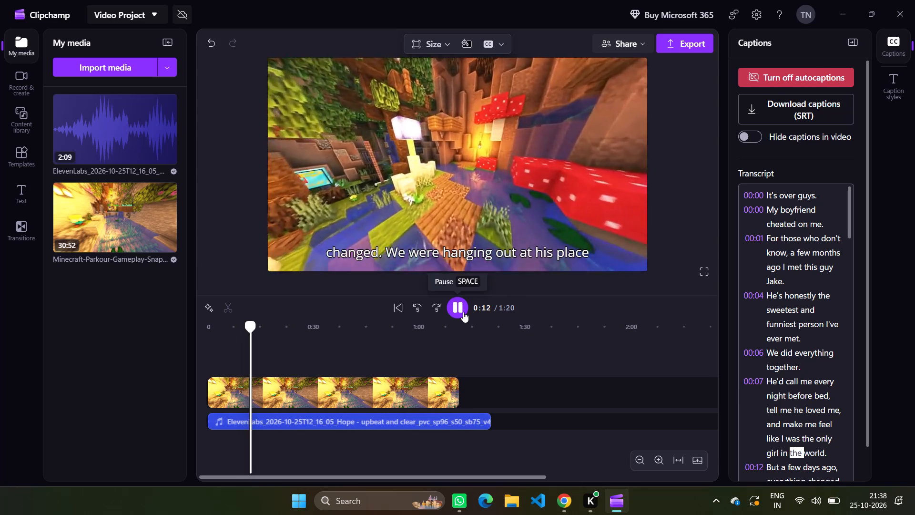
pyautogui.click(463, 312)
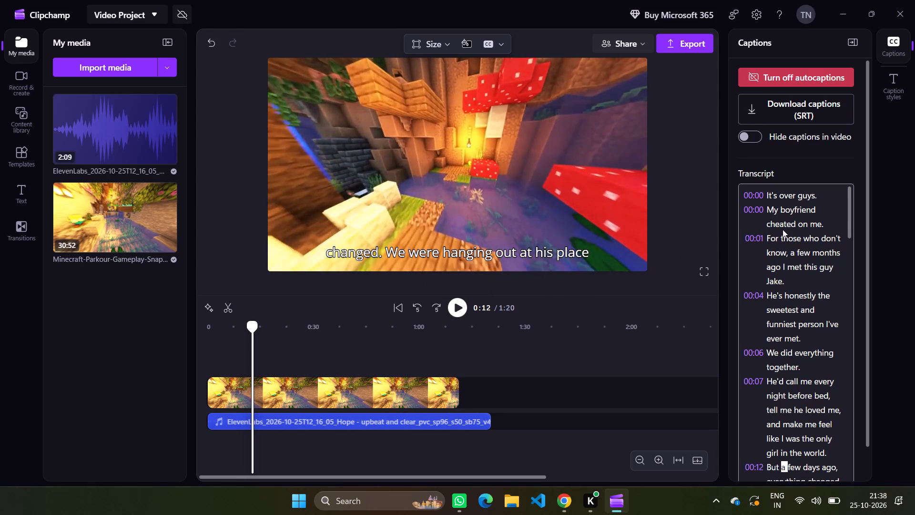
pyautogui.rightClick(783, 229)
pyautogui.click(788, 306)
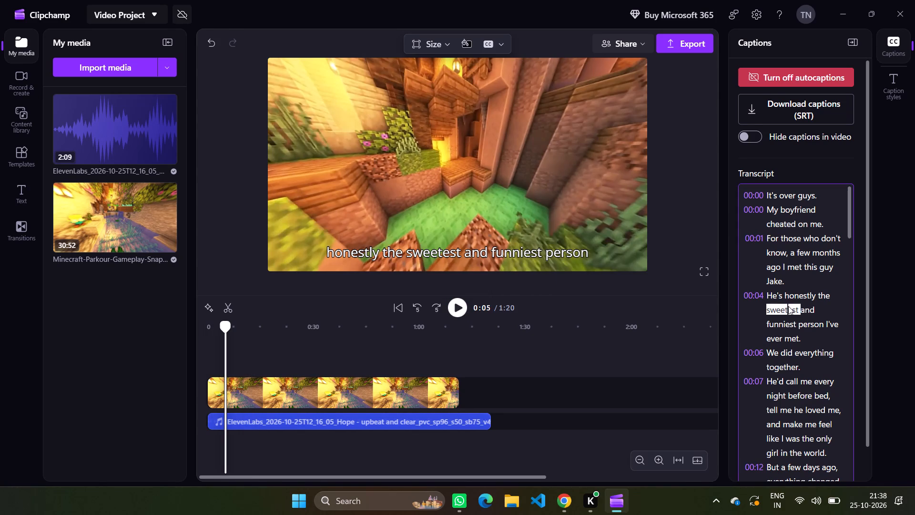
pyautogui.click(780, 194)
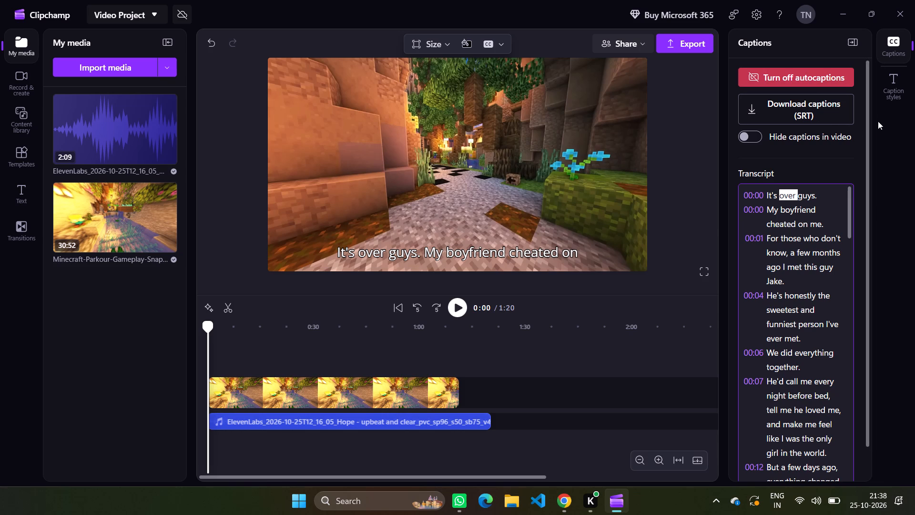
# Set the ElevenLabs voice-over clip's speed to 1.9x.
pyautogui.click(435, 427)
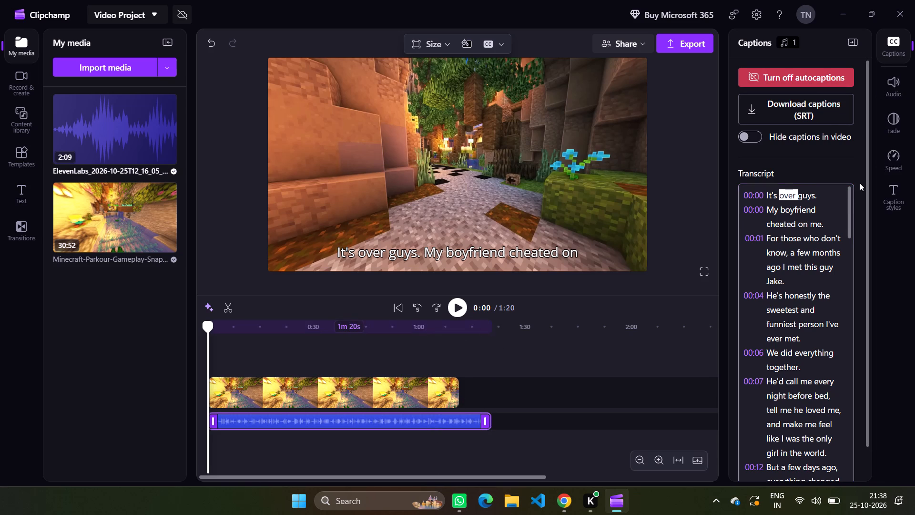
pyautogui.click(895, 97)
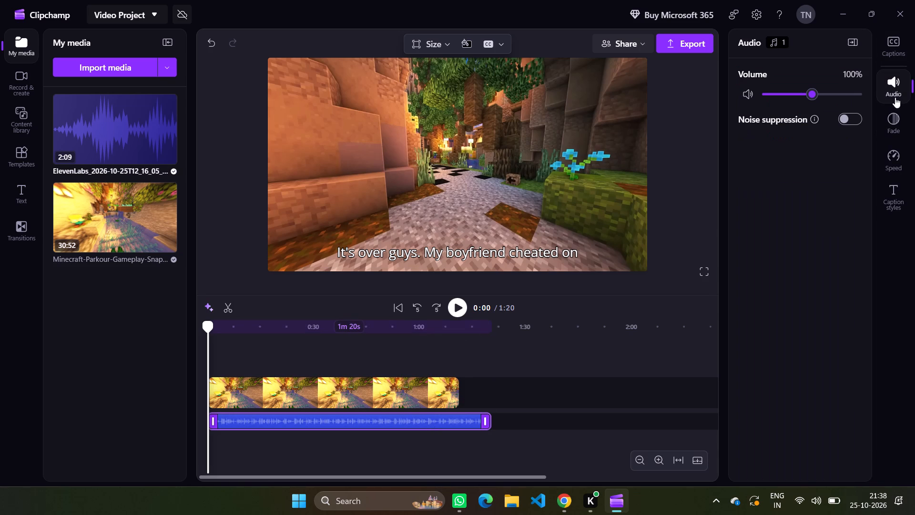
pyautogui.click(891, 167)
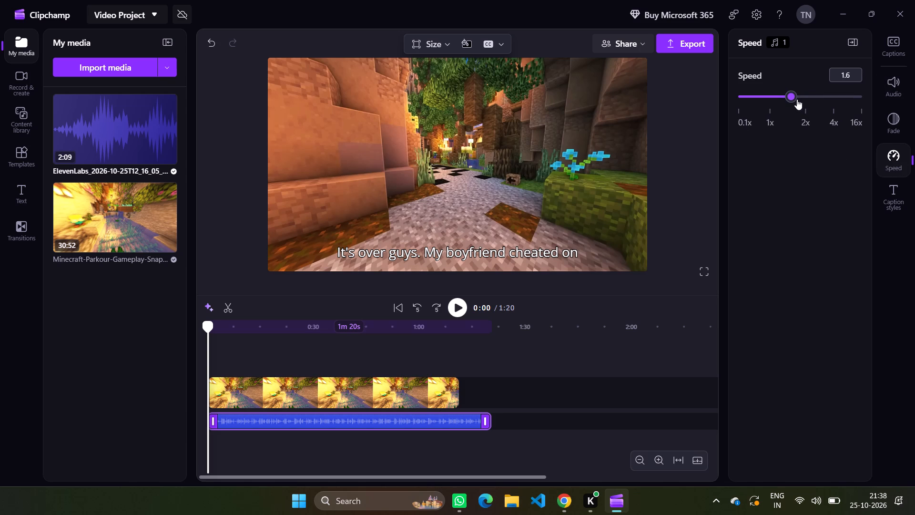
pyautogui.click(797, 97)
pyautogui.click(799, 97)
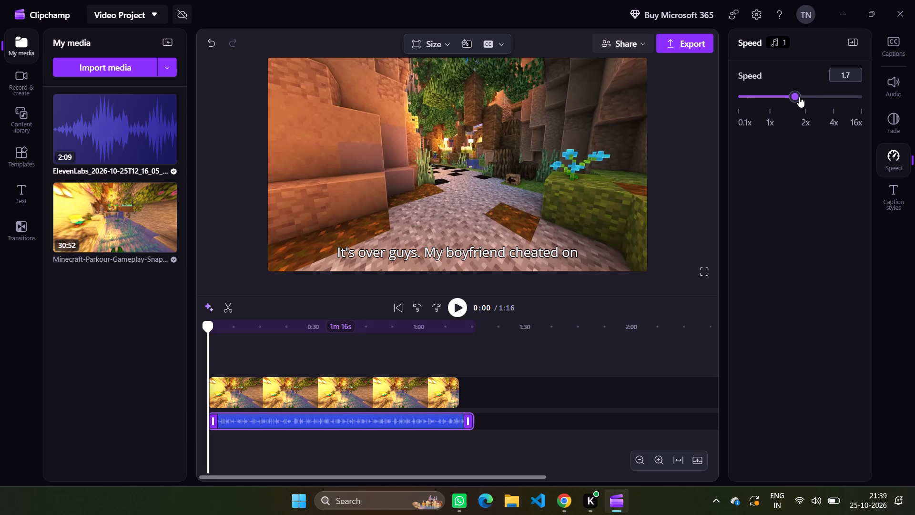
pyautogui.click(800, 96)
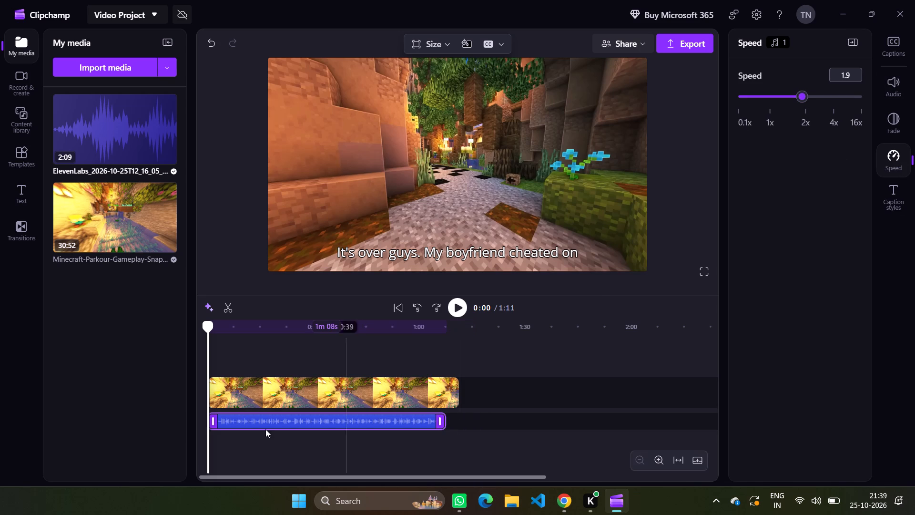
# Preview the sped-up voice-over with captions from 0:00 to about 0:08 and pause playback.
pyautogui.click(206, 361)
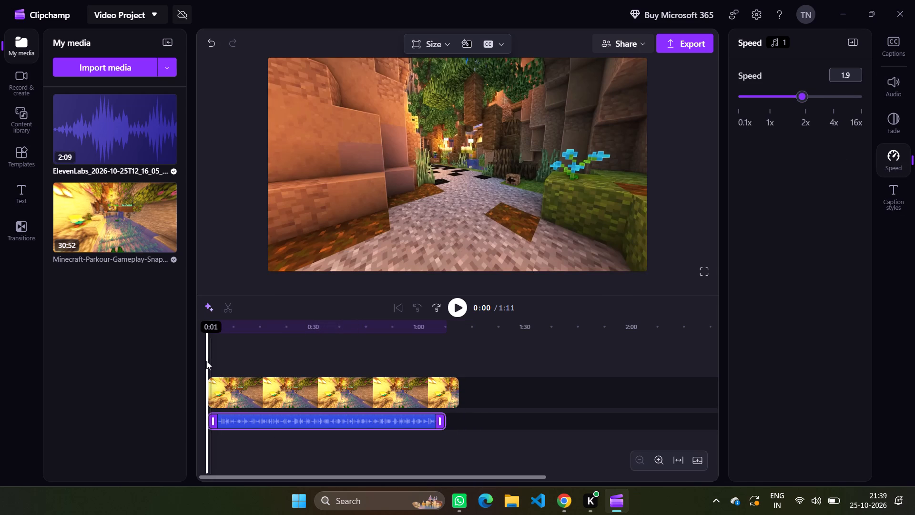
pyautogui.press('space')
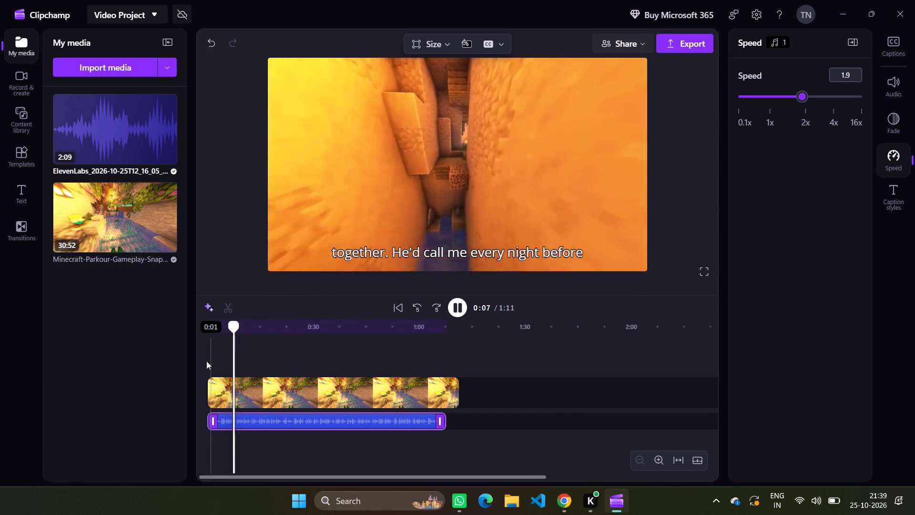
pyautogui.press('space')
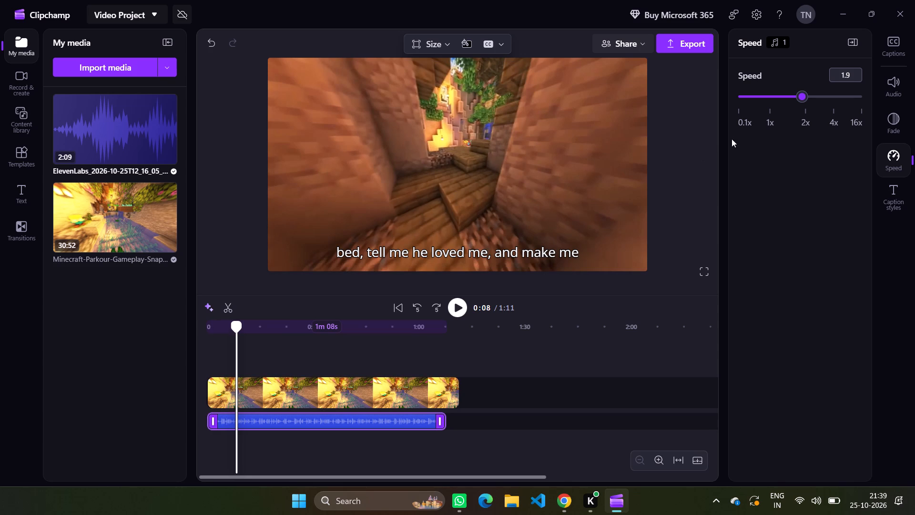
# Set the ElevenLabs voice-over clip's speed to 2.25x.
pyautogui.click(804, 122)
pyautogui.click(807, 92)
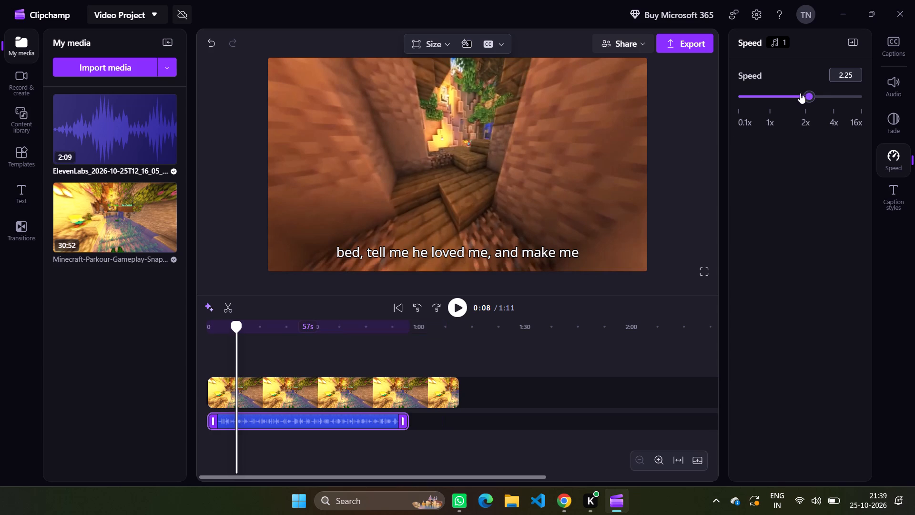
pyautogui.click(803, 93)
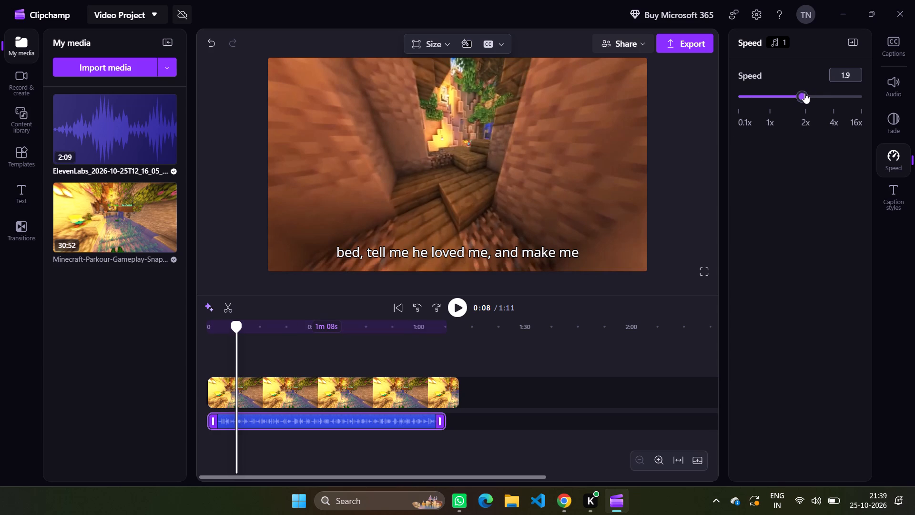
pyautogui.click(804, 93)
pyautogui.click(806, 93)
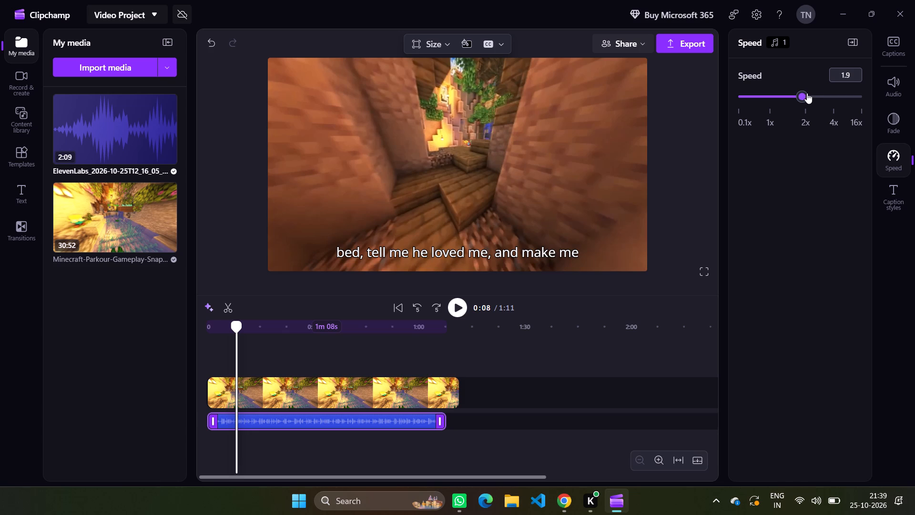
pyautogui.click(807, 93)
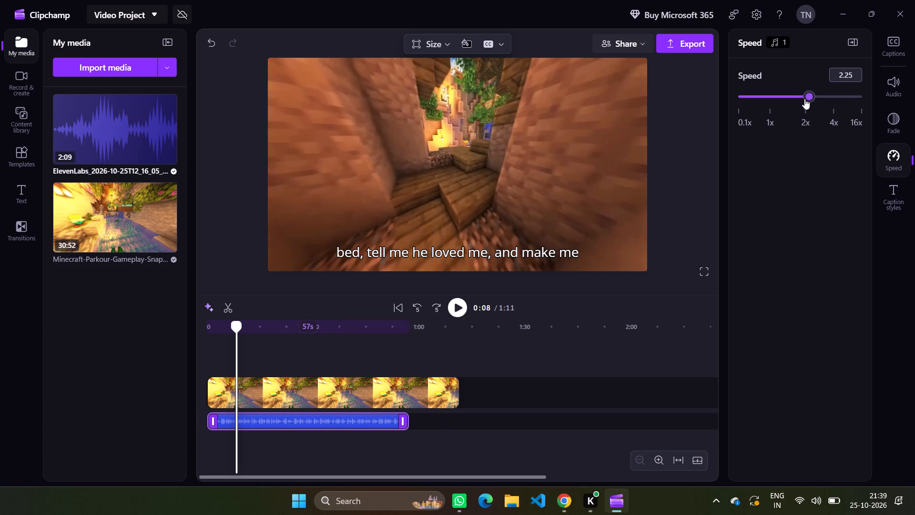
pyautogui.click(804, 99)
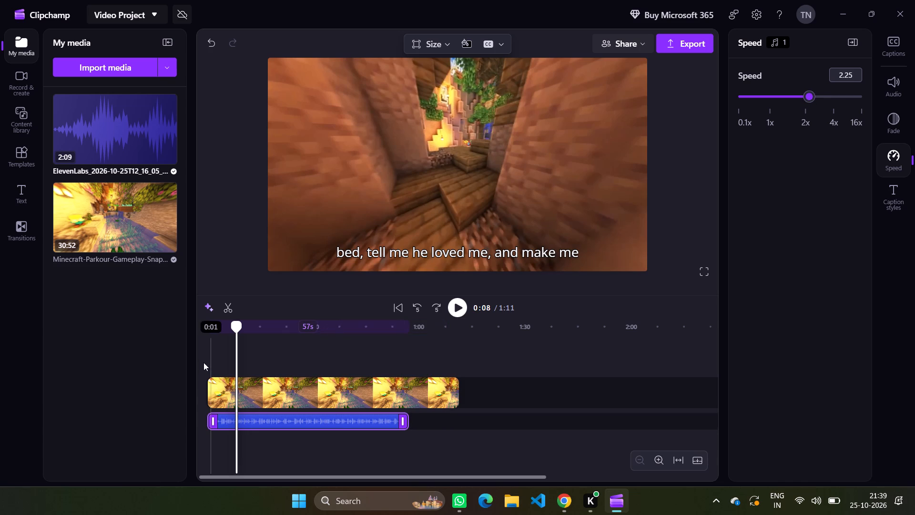
# Preview the sped-up voice-over with captions from 0:00 to about 0:08 and pause playback.
pyautogui.click(203, 362)
pyautogui.press('space')
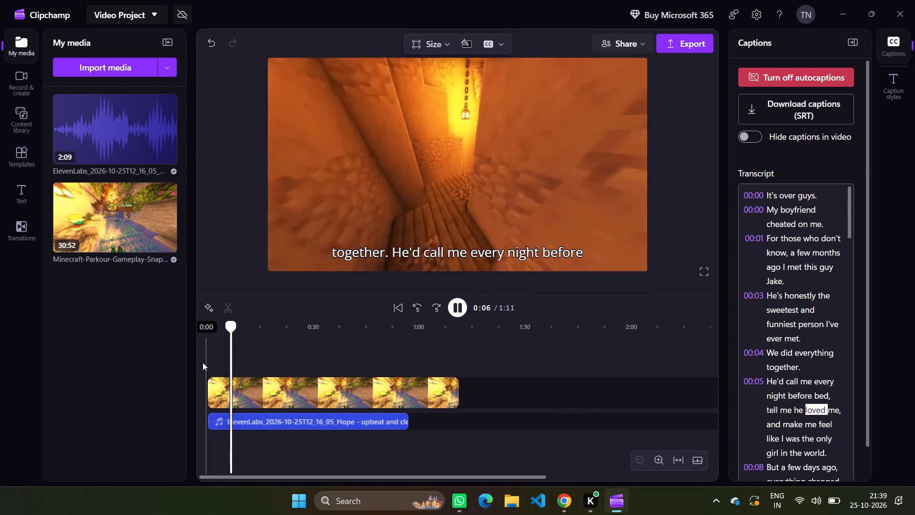
pyautogui.press('space')
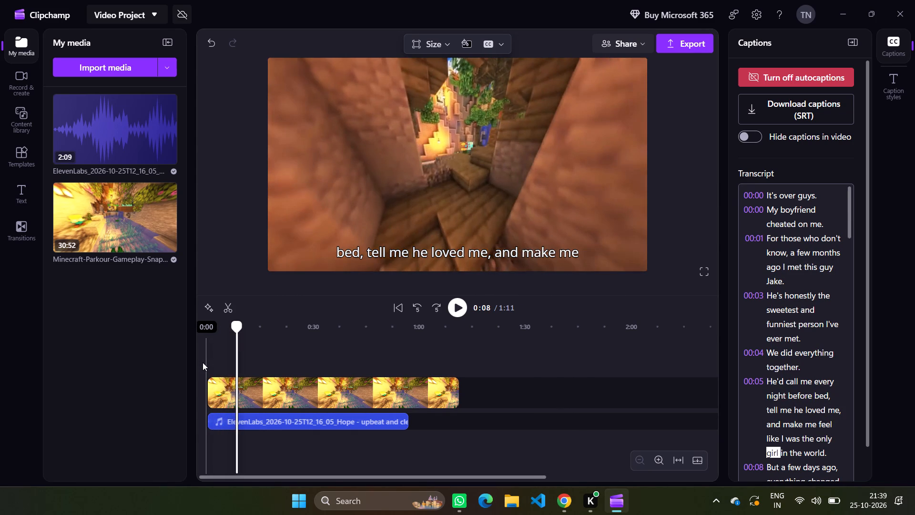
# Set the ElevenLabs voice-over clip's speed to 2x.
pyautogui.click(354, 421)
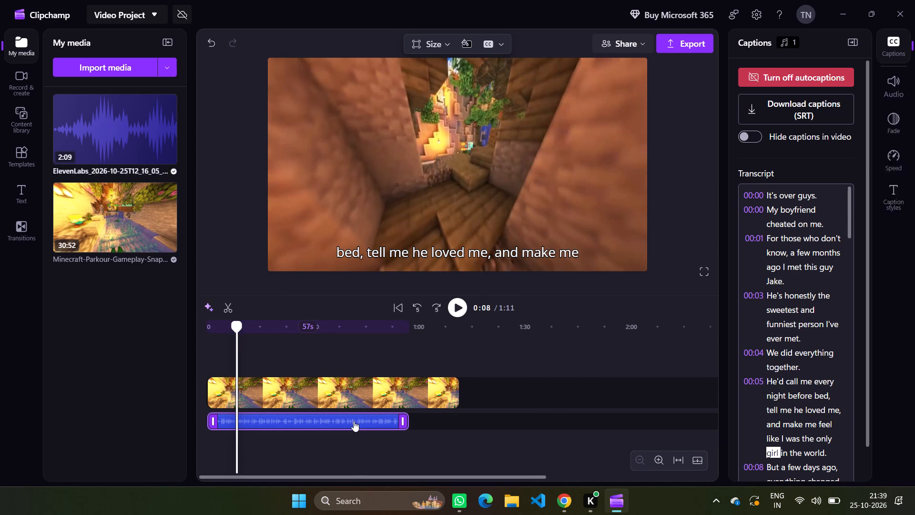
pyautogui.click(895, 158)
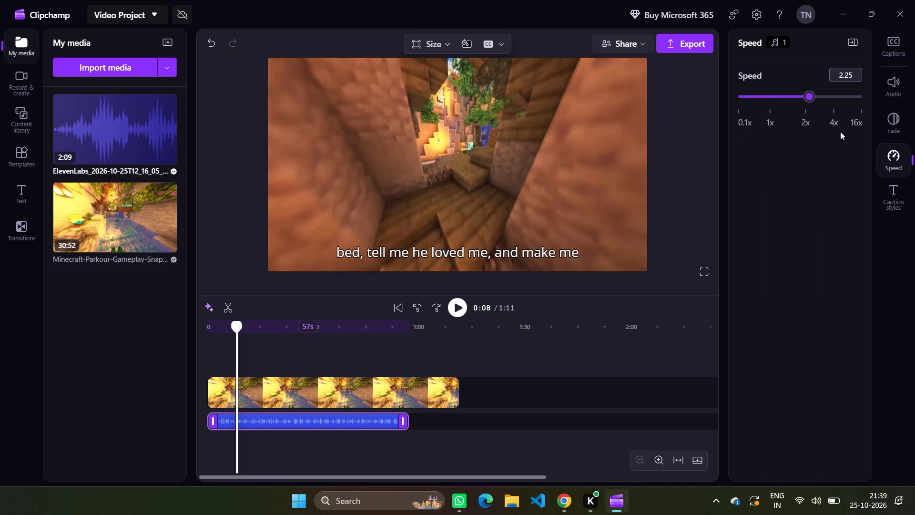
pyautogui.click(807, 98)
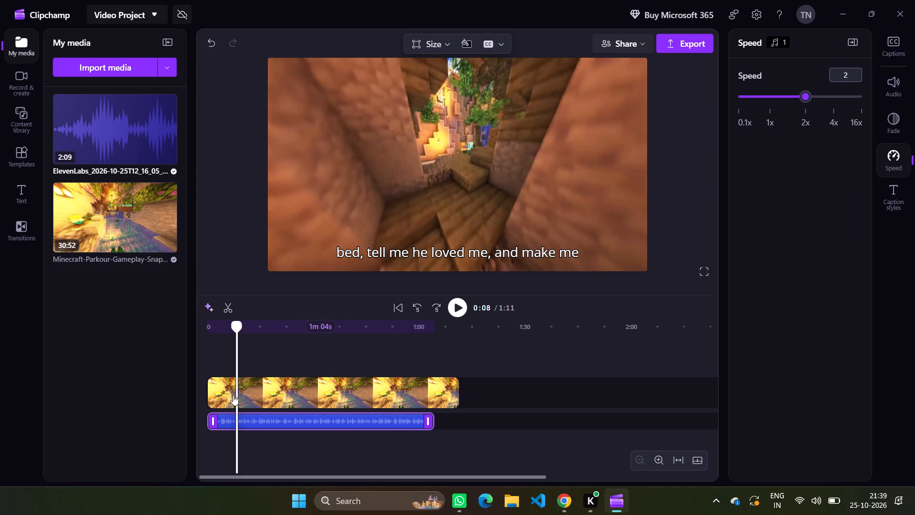
# Preview the voice-over with captions from the start to about 0:18 and pause playback.
pyautogui.click(193, 362)
pyautogui.click(202, 360)
pyautogui.press('space')
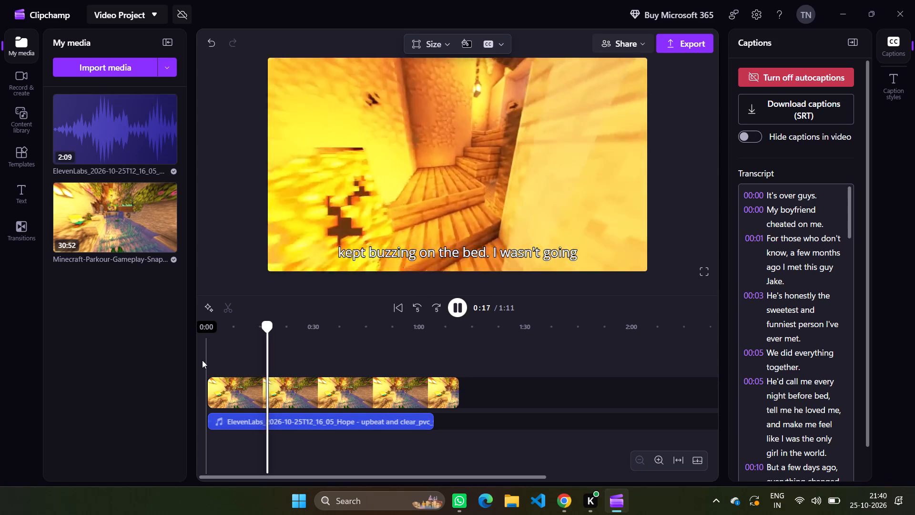
pyautogui.press('space')
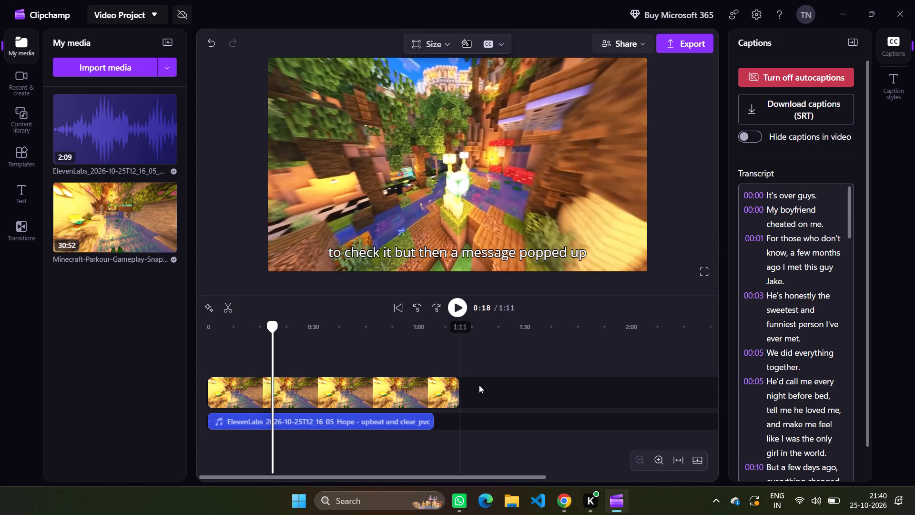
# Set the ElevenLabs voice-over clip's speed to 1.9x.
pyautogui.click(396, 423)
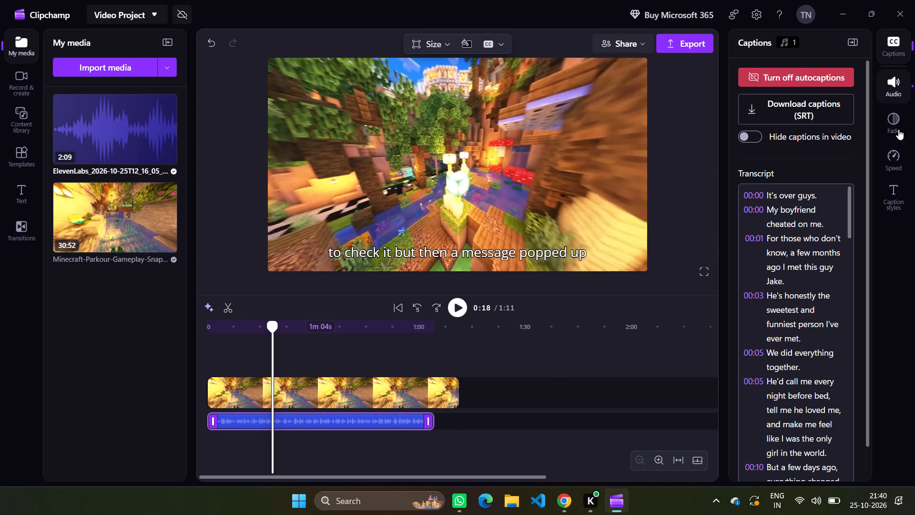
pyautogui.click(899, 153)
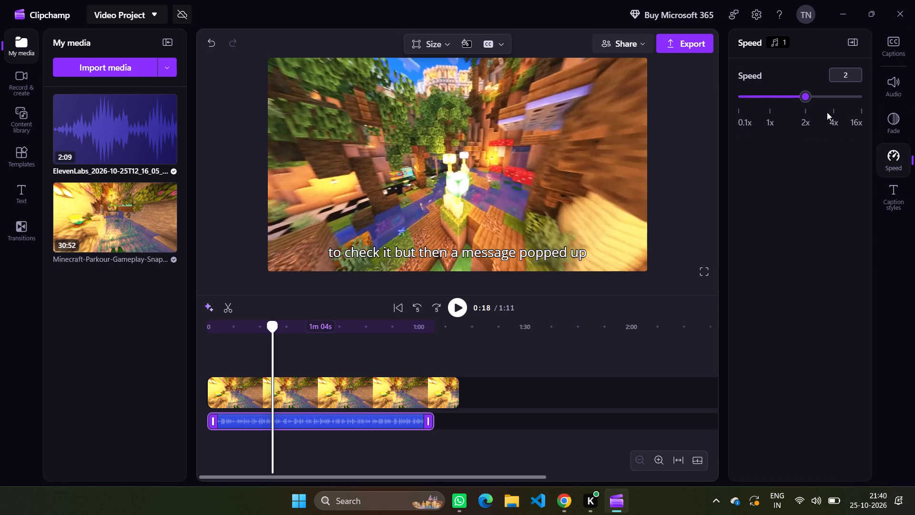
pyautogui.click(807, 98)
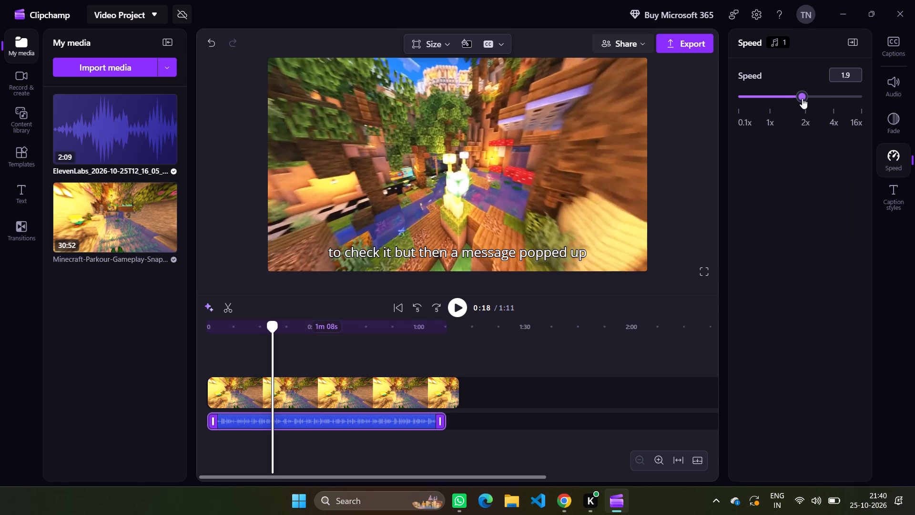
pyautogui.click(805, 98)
# Preview the video from 0:14 to about 0:21, replay it from the start, and pause at about 0:38.
pyautogui.click(258, 365)
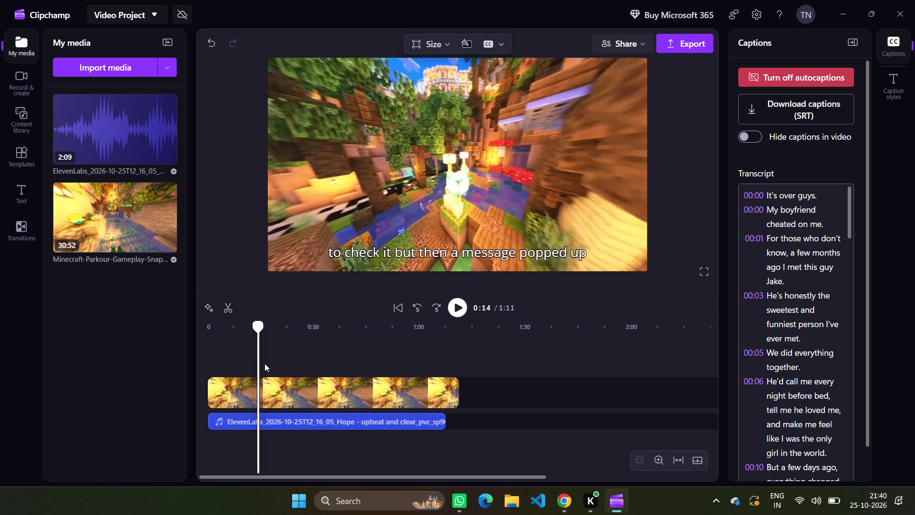
pyautogui.click(452, 313)
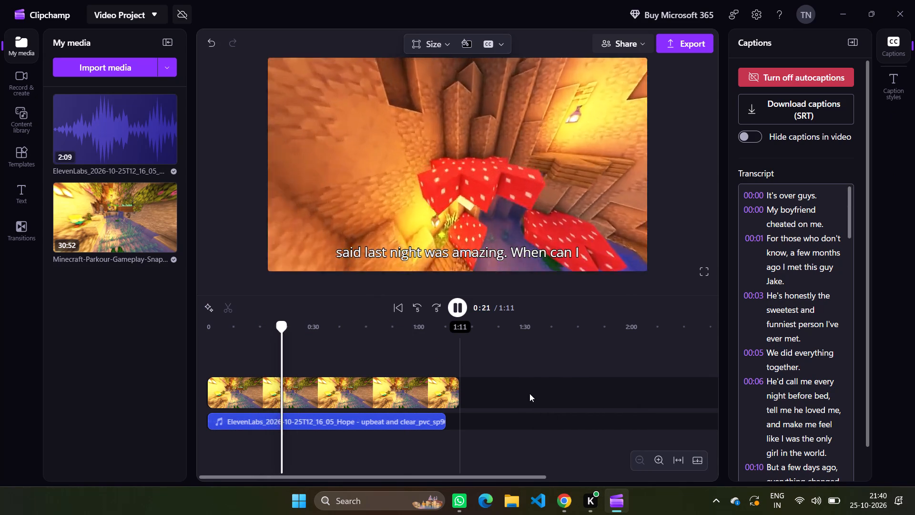
pyautogui.click(204, 333)
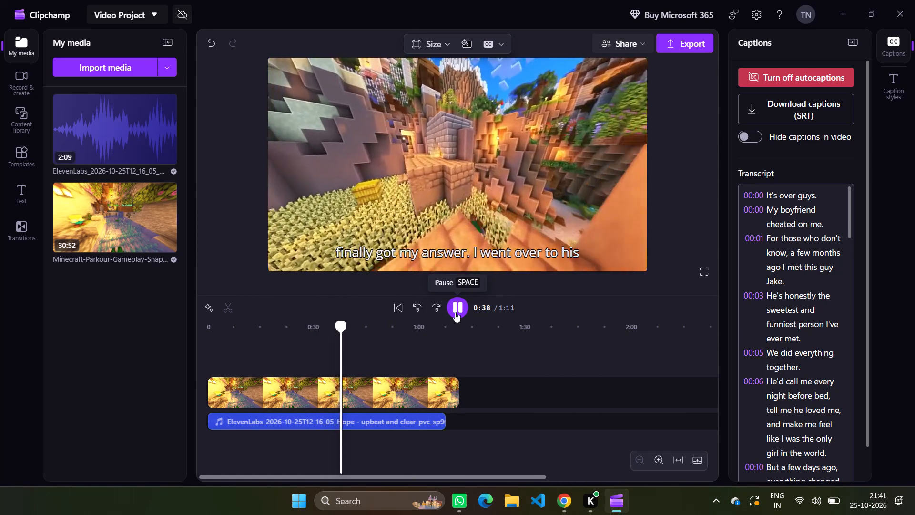
pyautogui.click(455, 312)
# Select the voice-over clip and turn off the project's autocaptions.
pyautogui.click(404, 411)
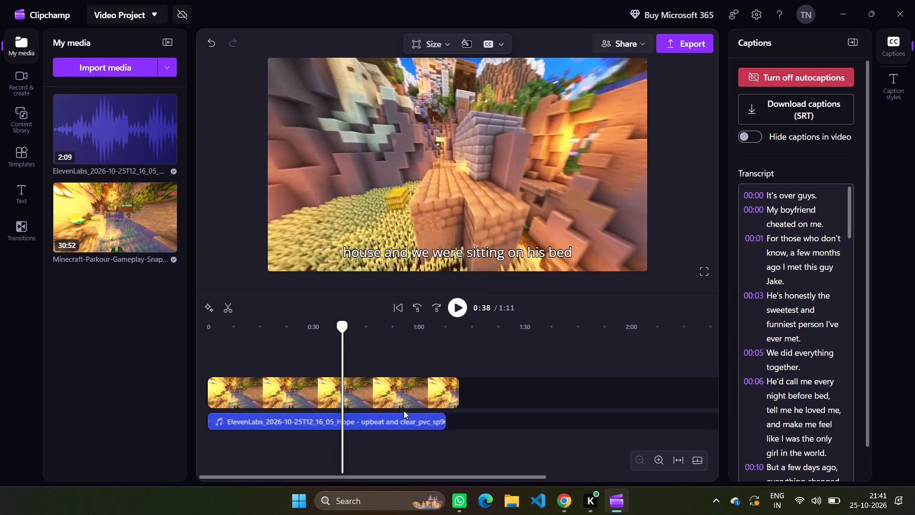
pyautogui.click(402, 413)
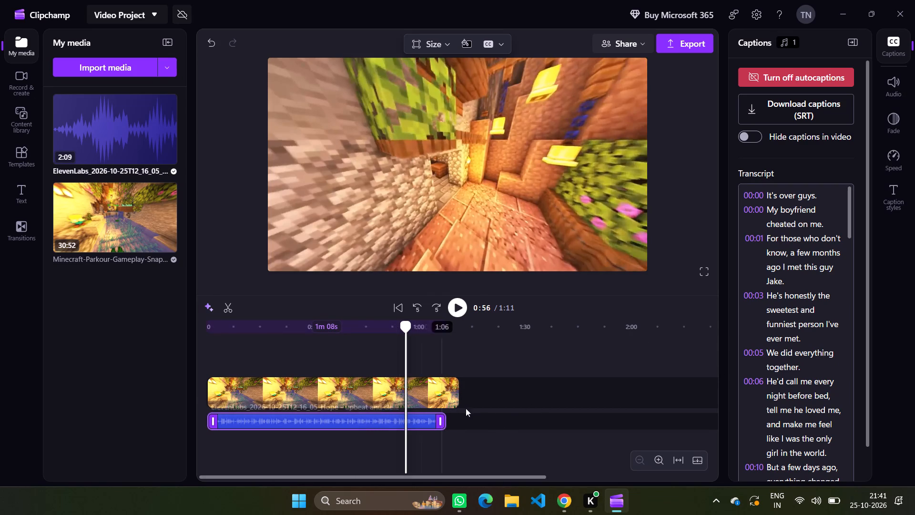
pyautogui.click(790, 80)
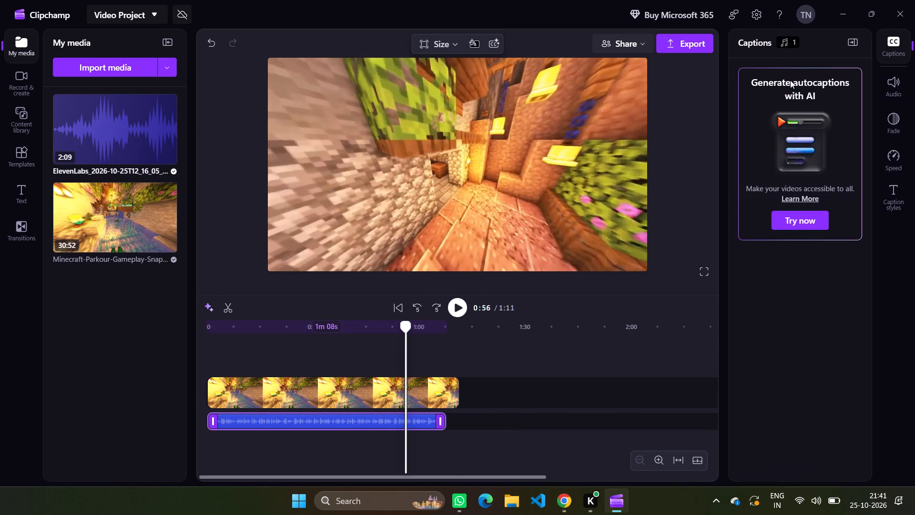
pyautogui.hscroll(7, 564, 394)
# Return the playhead to 0:00 and set the ElevenLabs voice-over clip's speed to 1.8x.
pyautogui.click(196, 345)
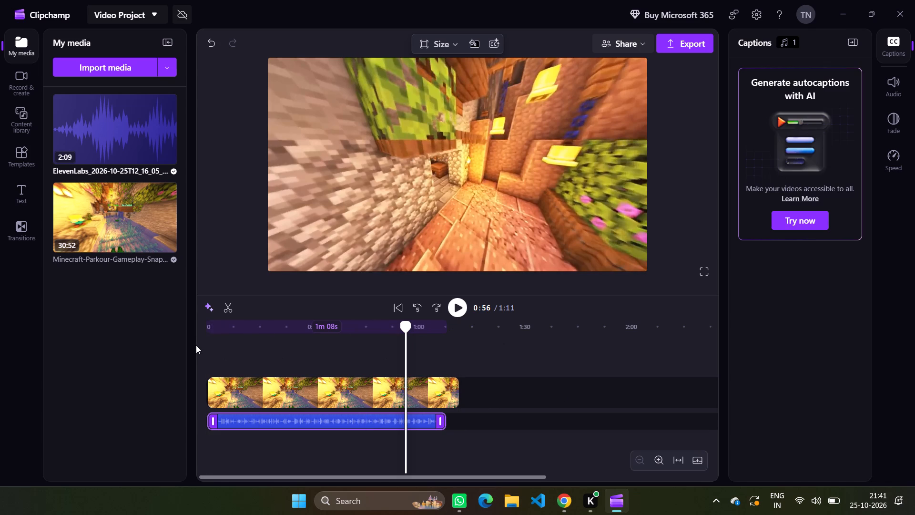
pyautogui.click(204, 345)
pyautogui.click(356, 424)
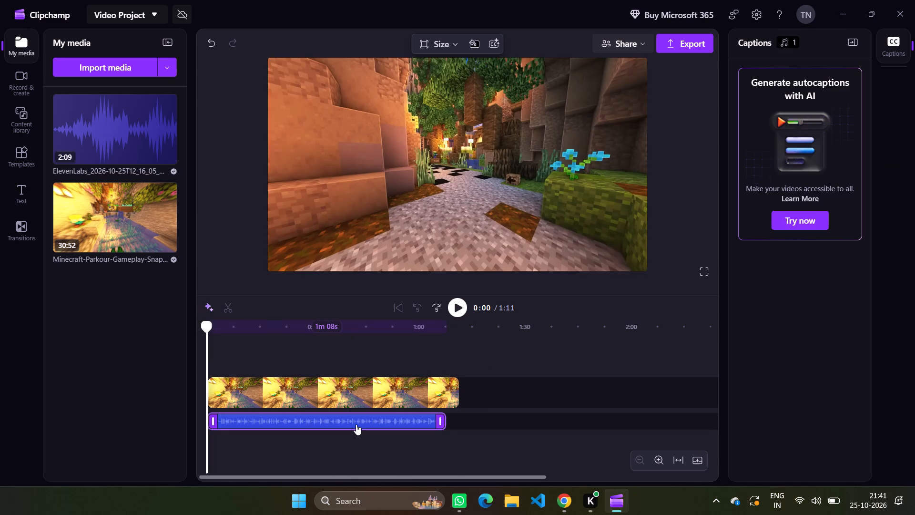
pyautogui.click(903, 157)
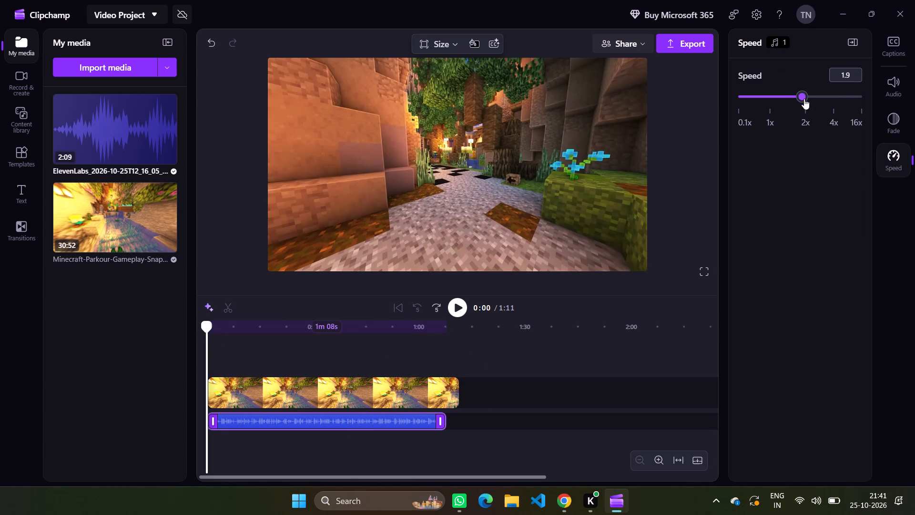
pyautogui.moveTo(804, 99); pyautogui.dragTo(798, 100)
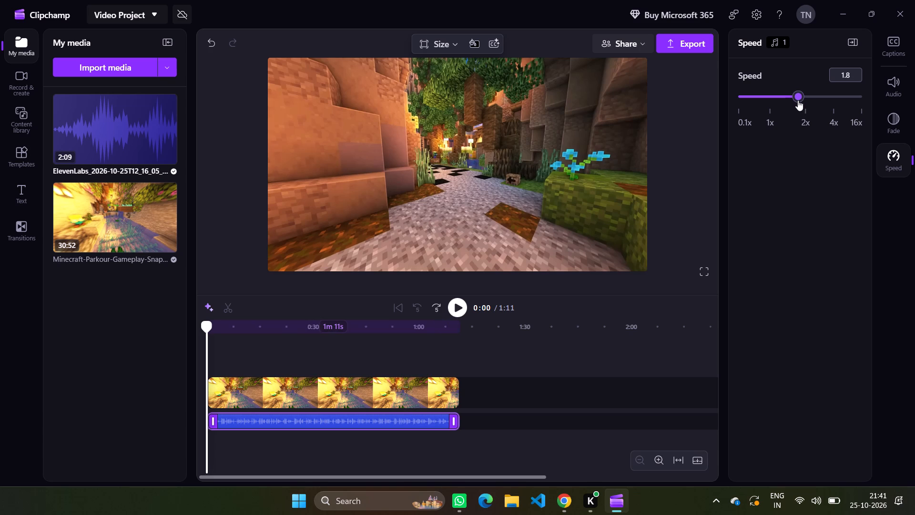
# Generate new autocaptions in English (United States), with captions shown in the video and profanity filtering off.
pyautogui.click(899, 51)
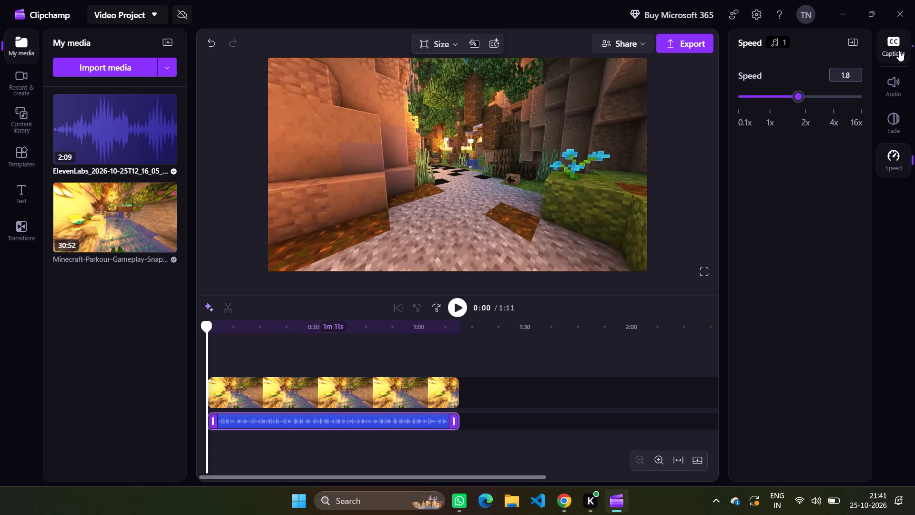
pyautogui.click(812, 222)
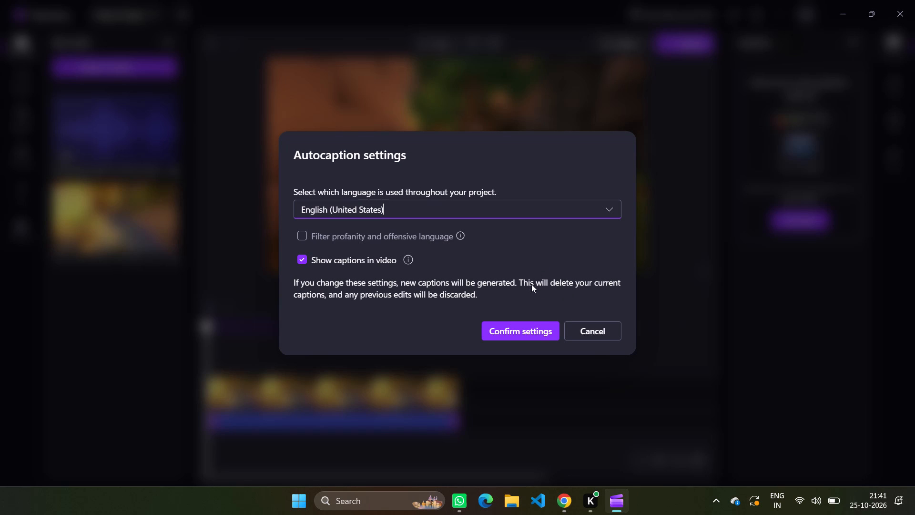
pyautogui.click(519, 332)
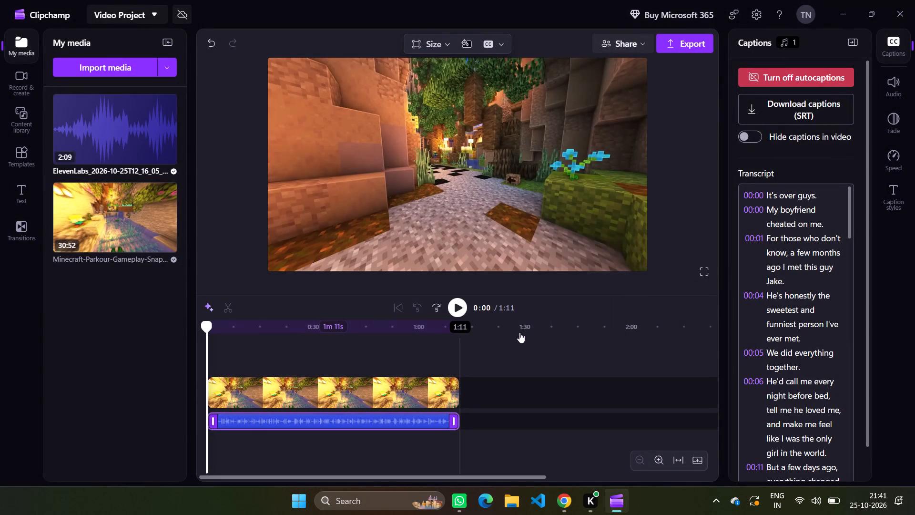
# Preview the newly captioned video from 0:00 to about 0:16 and pause playback.
pyautogui.press('space')
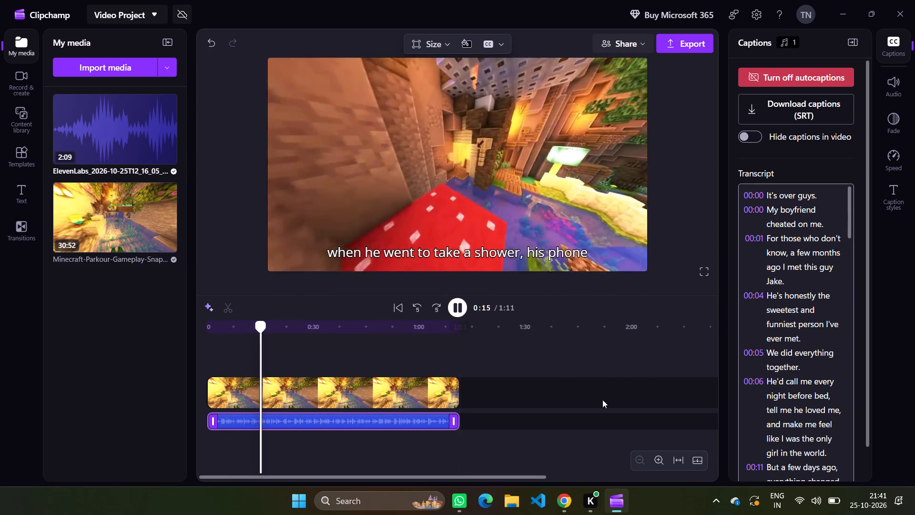
pyautogui.click(458, 310)
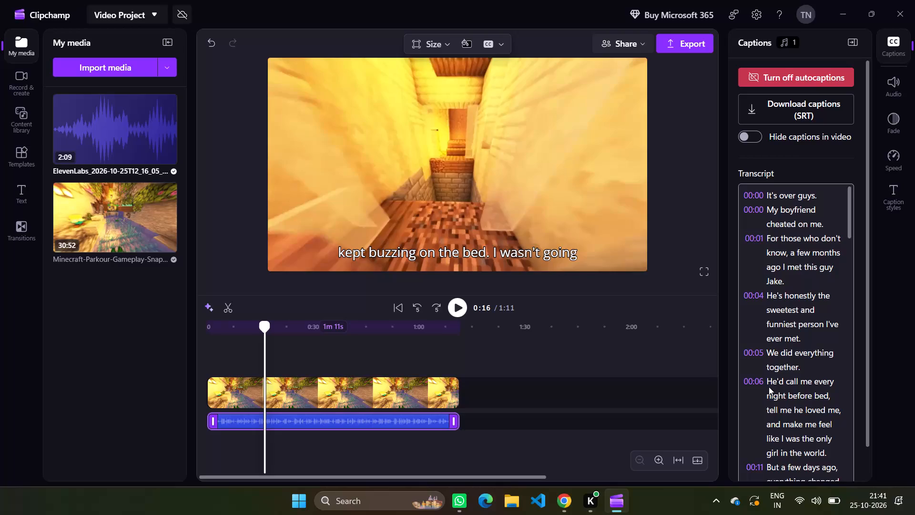
# Jump to the 00:06 transcript line, try to open options on its timestamp, and preview the video from there.
pyautogui.click(764, 382)
pyautogui.rightClick(752, 380)
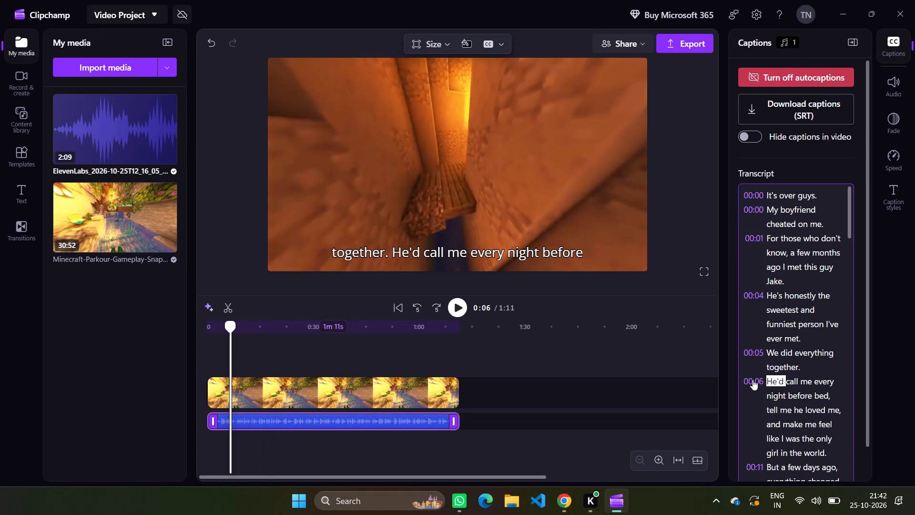
pyautogui.rightClick(752, 380)
pyautogui.rightClick(752, 380)
pyautogui.rightClick(752, 380)
pyautogui.rightClick(752, 380)
pyautogui.rightClick(752, 380)
pyautogui.rightClick(752, 380)
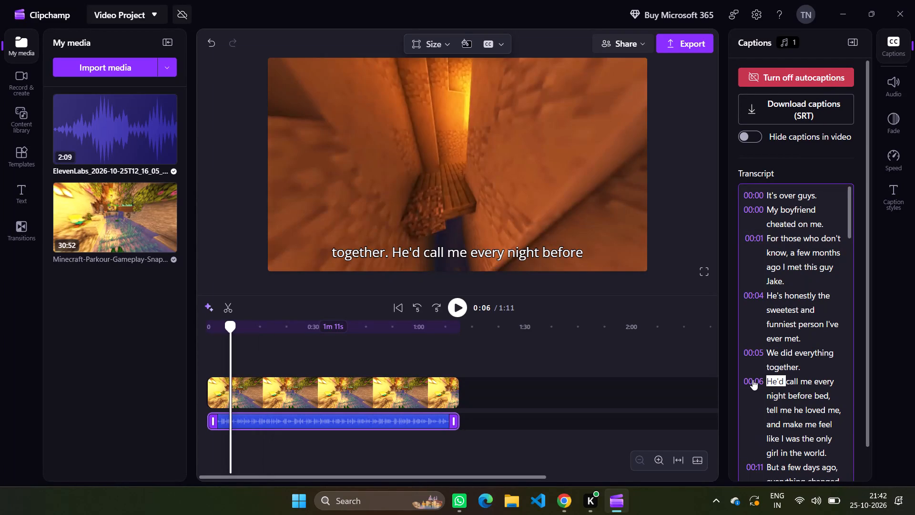
pyautogui.click(752, 380)
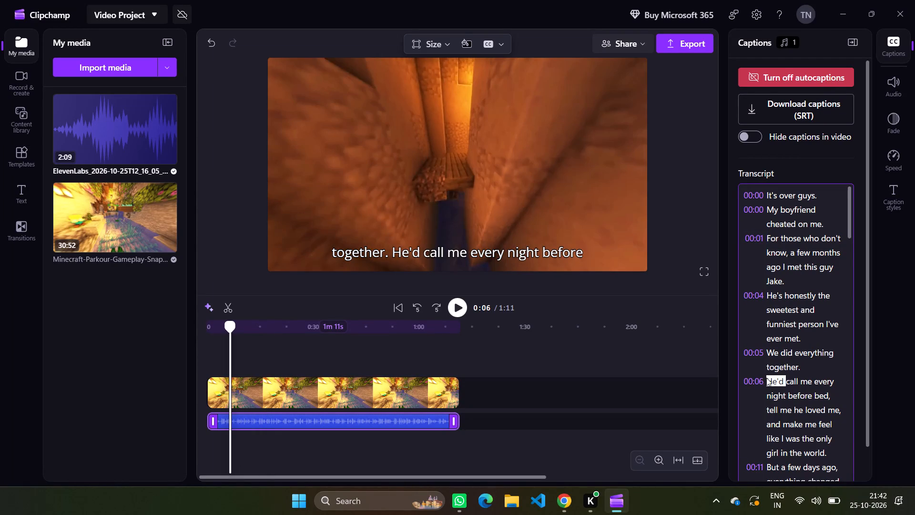
pyautogui.rightClick(753, 382)
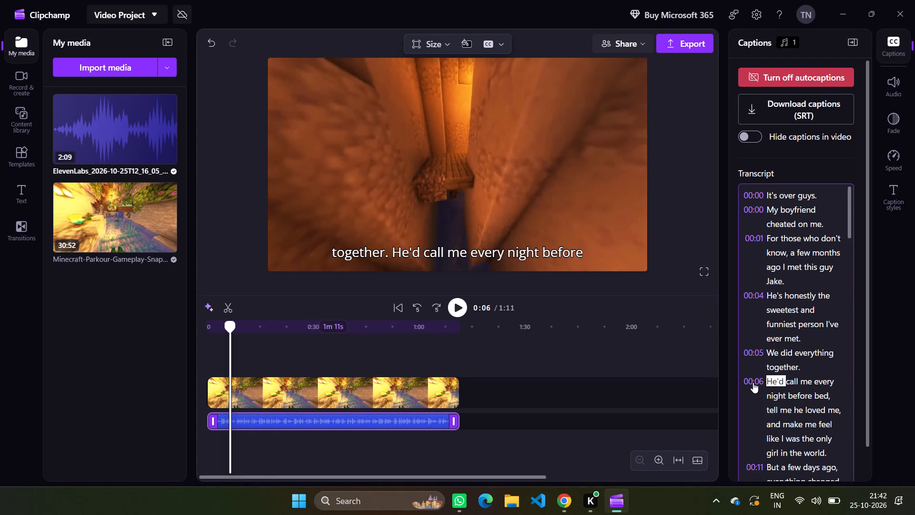
pyautogui.tripleClick(753, 382)
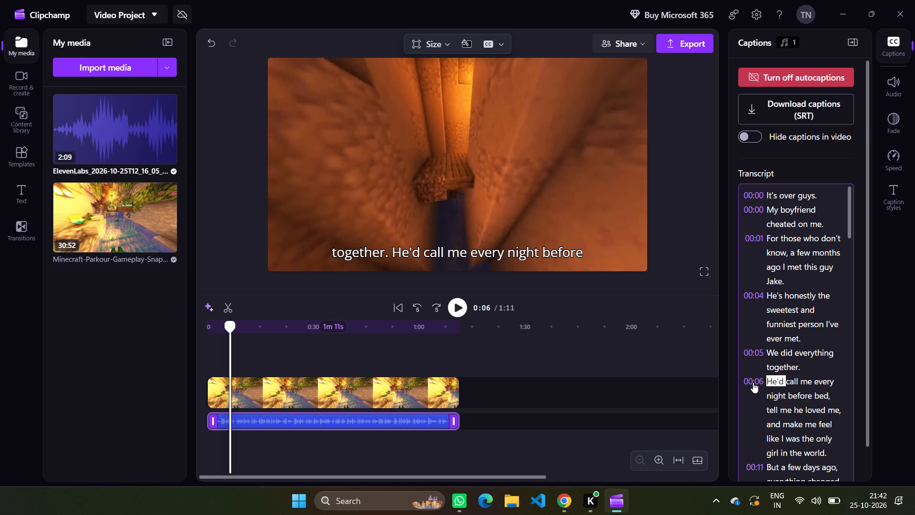
pyautogui.press('space')
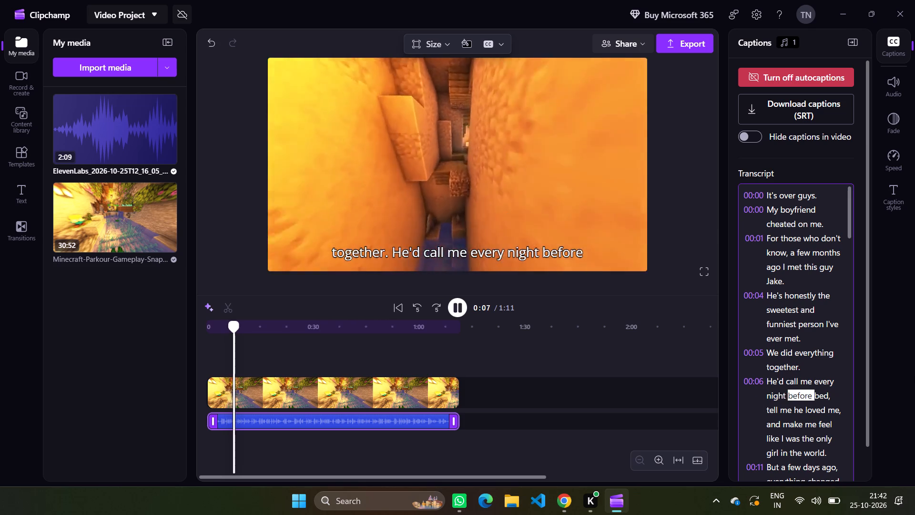
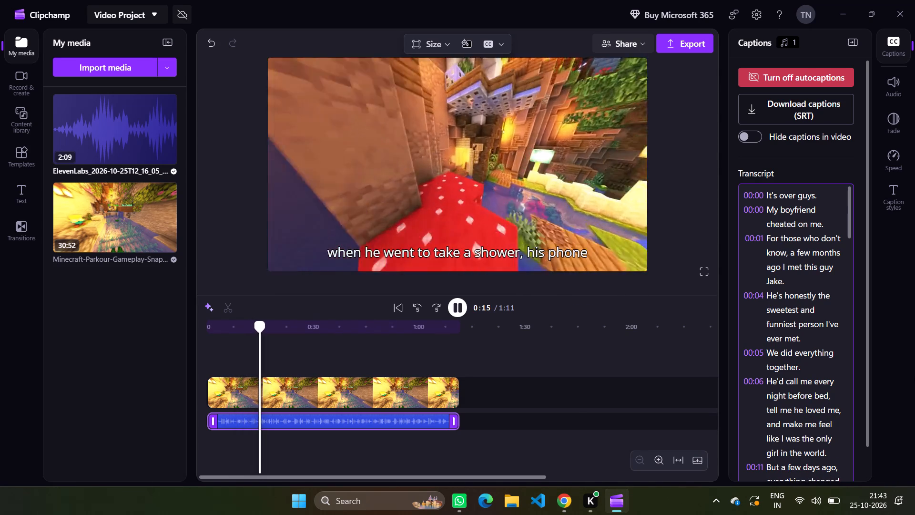
# Pause playback, jump to the 00:01 transcript line, and try to open its timestamp for editing.
pyautogui.press('space')
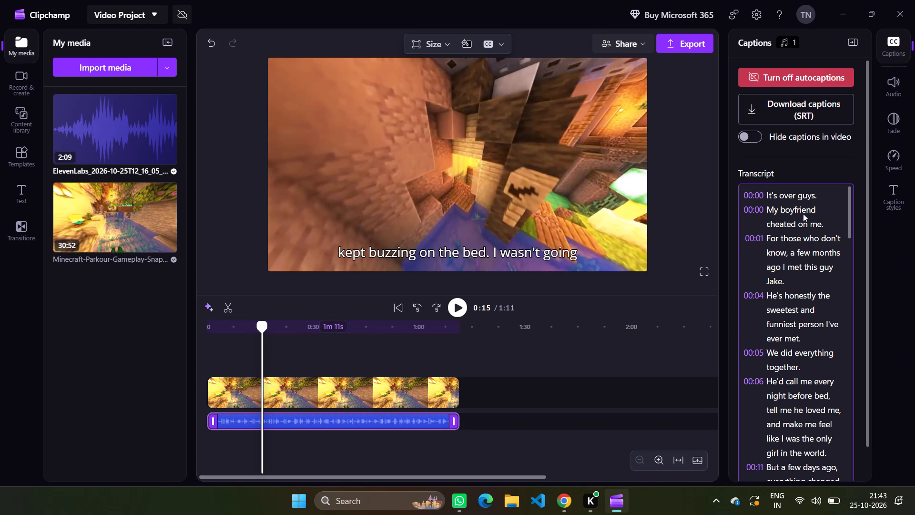
pyautogui.click(766, 237)
pyautogui.rightClick(766, 237)
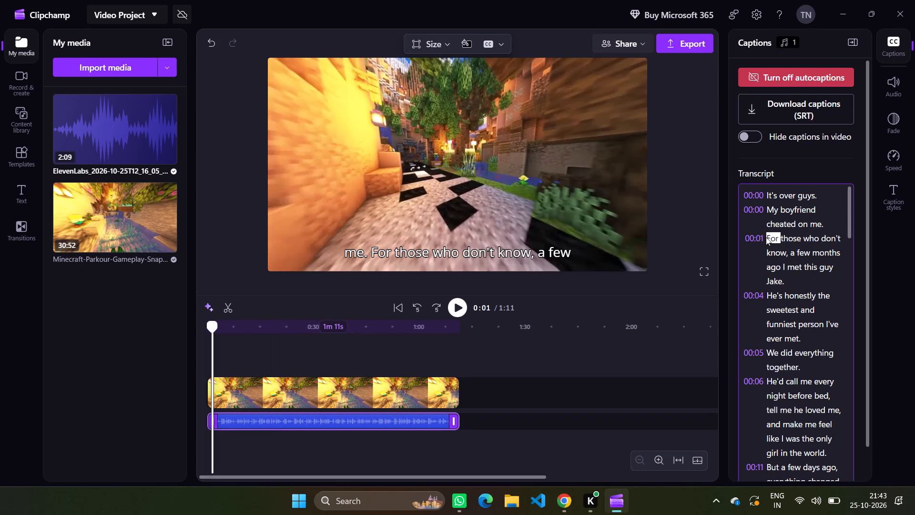
pyautogui.doubleClick(755, 239)
pyautogui.doubleClick(755, 239)
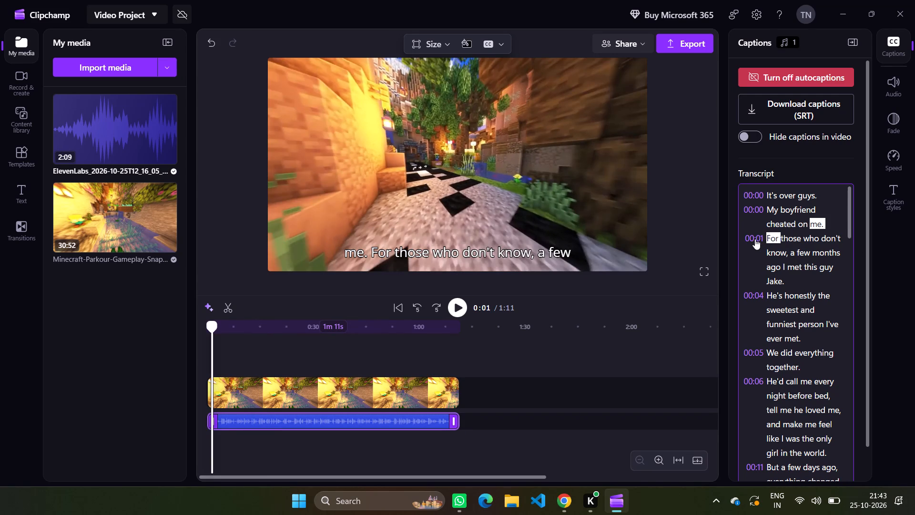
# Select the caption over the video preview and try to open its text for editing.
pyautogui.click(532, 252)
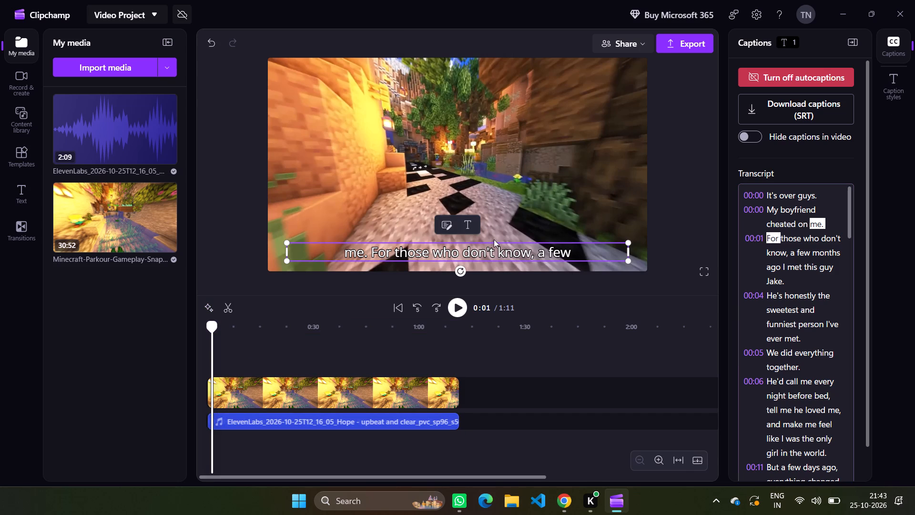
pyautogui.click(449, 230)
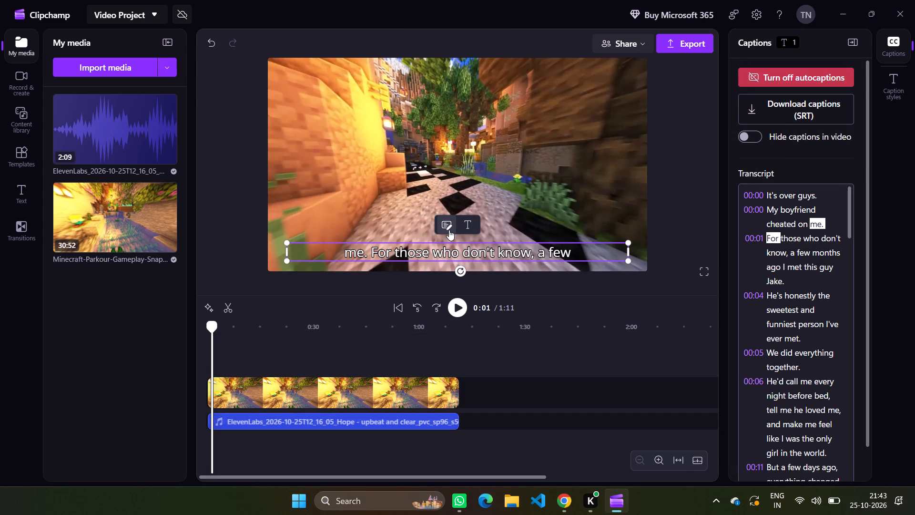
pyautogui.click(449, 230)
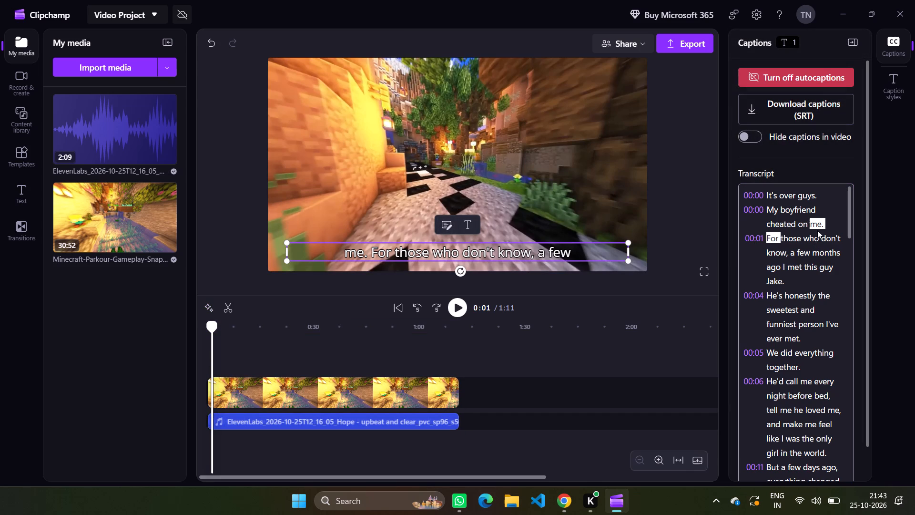
# Check the transcript words "me." and "don't", and return to the 00:00 line "My boyfriend cheated on me.".
pyautogui.doubleClick(818, 224)
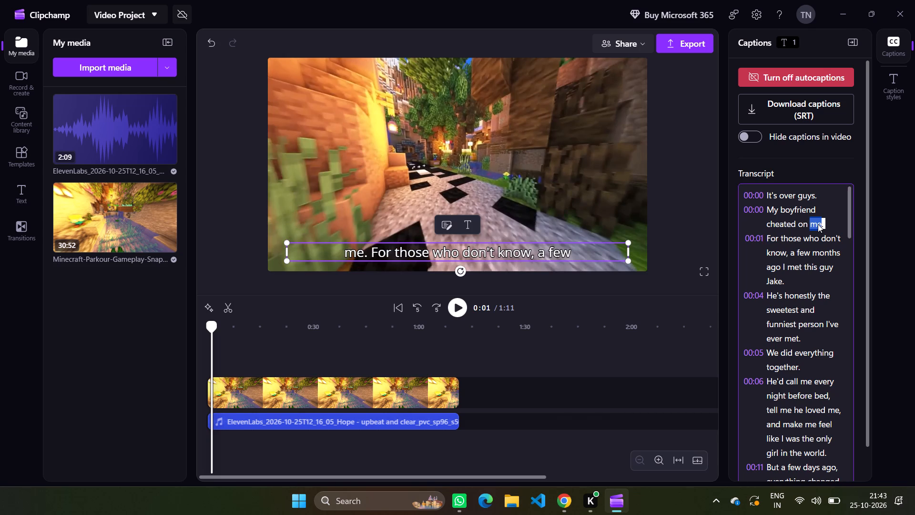
pyautogui.click(843, 244)
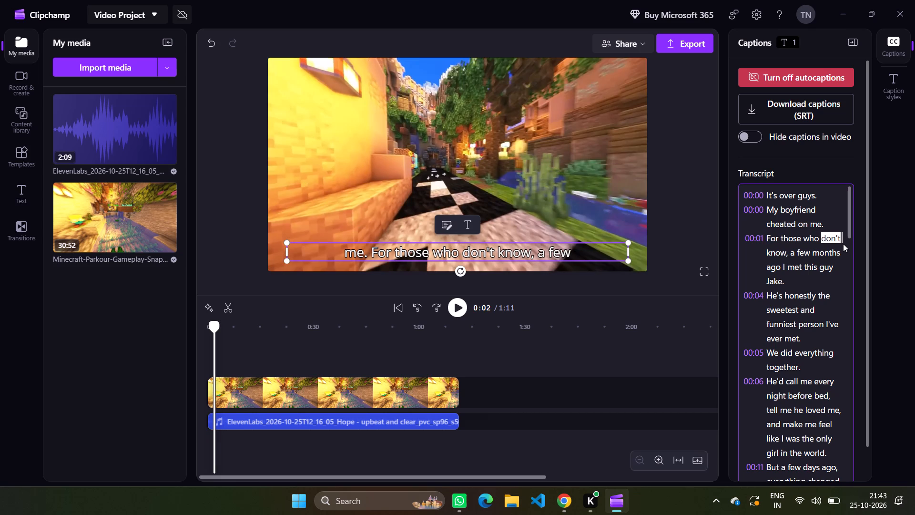
pyautogui.click(755, 206)
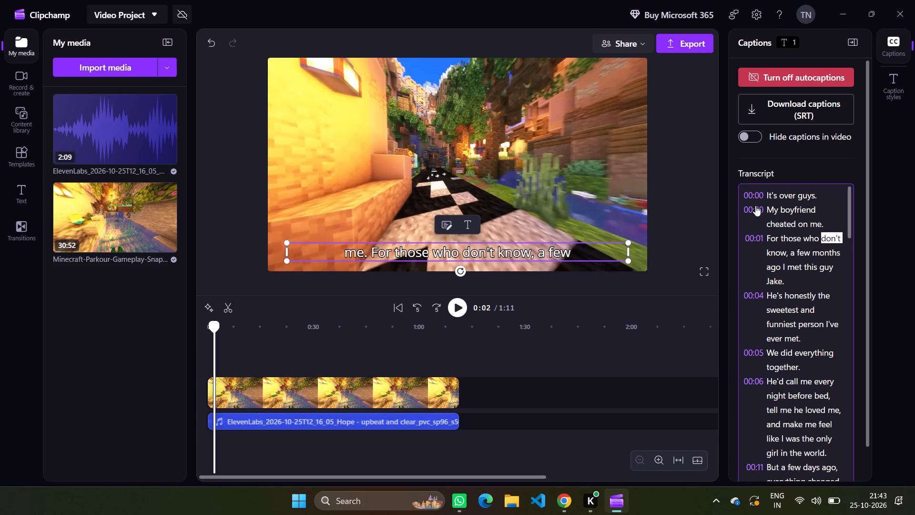
pyautogui.tripleClick(755, 206)
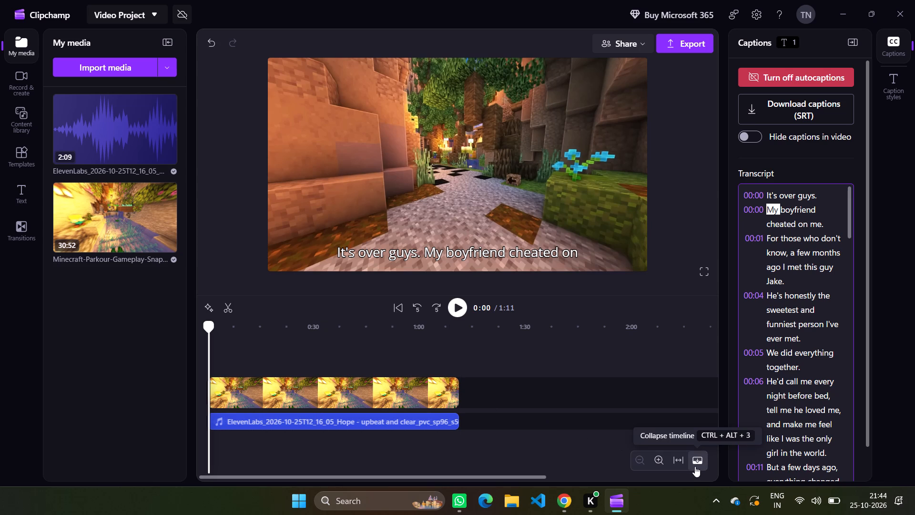
pyautogui.click(203, 347)
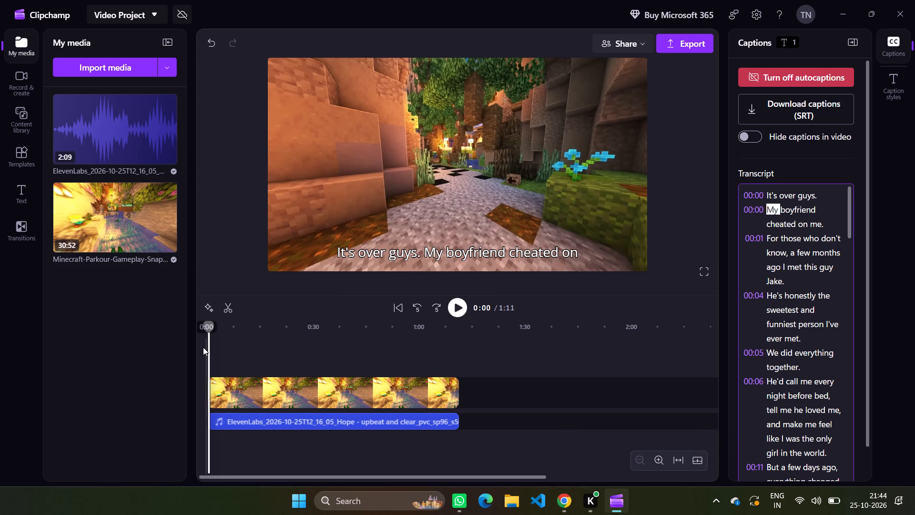
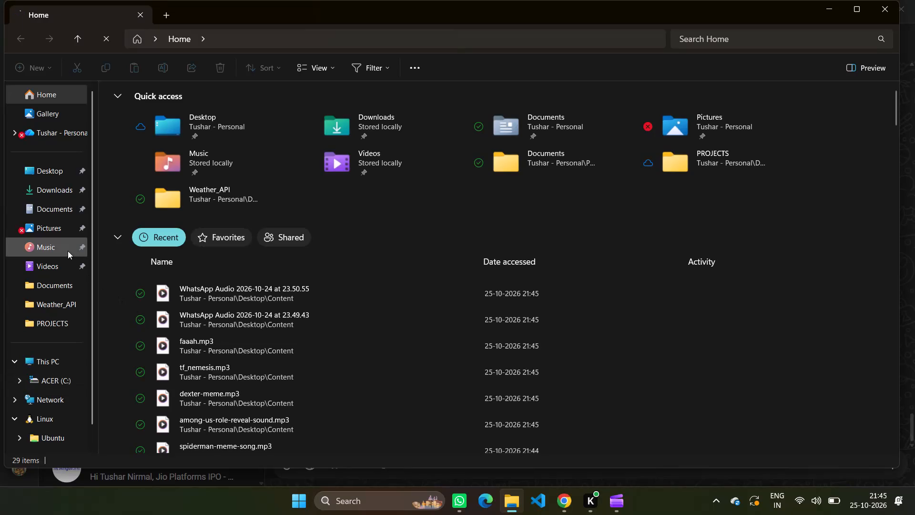
# Open among-us-role-reveal-sound.mp3 from the Desktop's Content folder, always using VLC media player for this file type, and decline the VLC update.
pyautogui.click(58, 167)
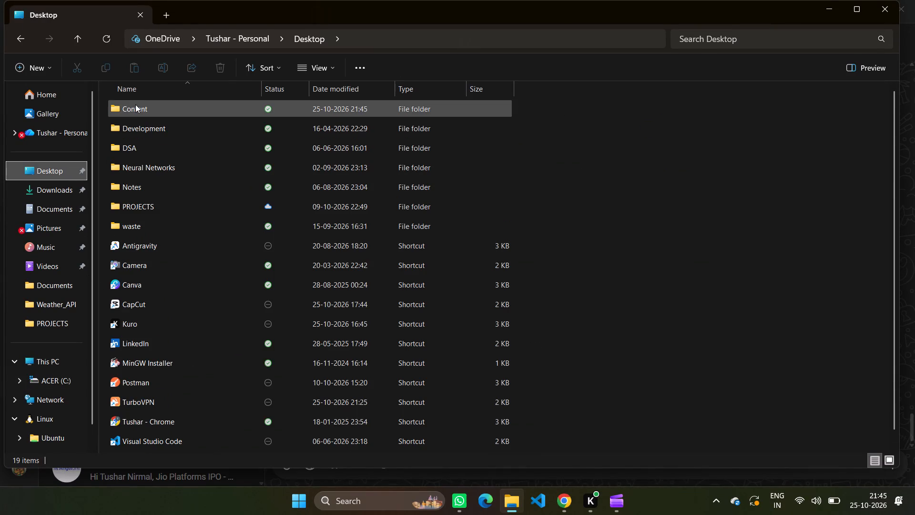
pyautogui.doubleClick(135, 104)
pyautogui.click(150, 120)
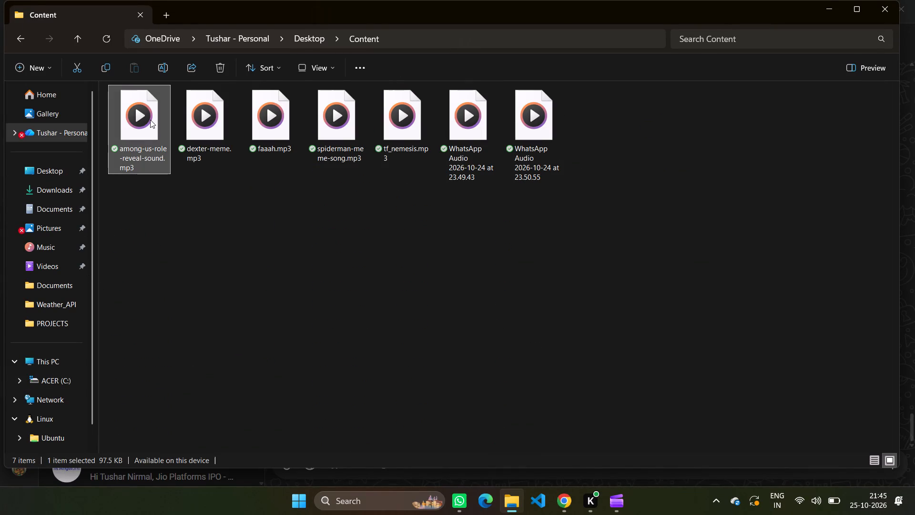
pyautogui.doubleClick(150, 120)
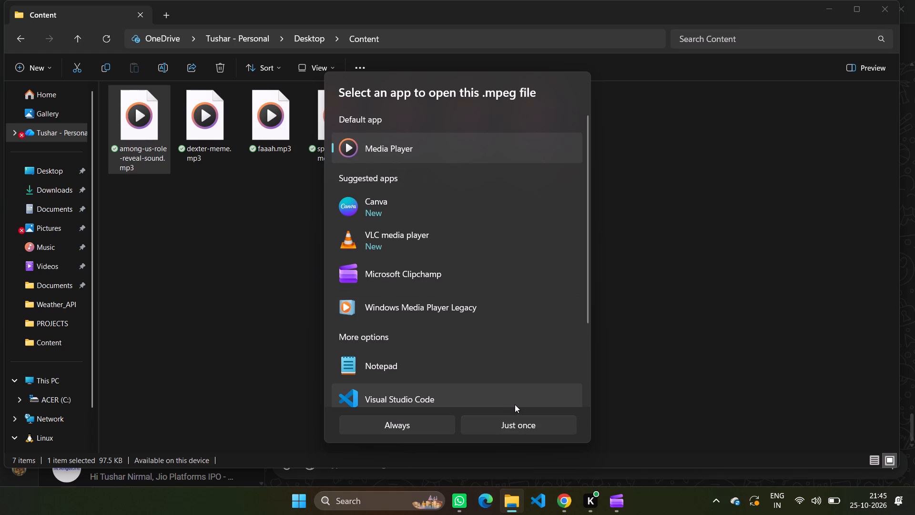
pyautogui.click(382, 255)
pyautogui.click(409, 432)
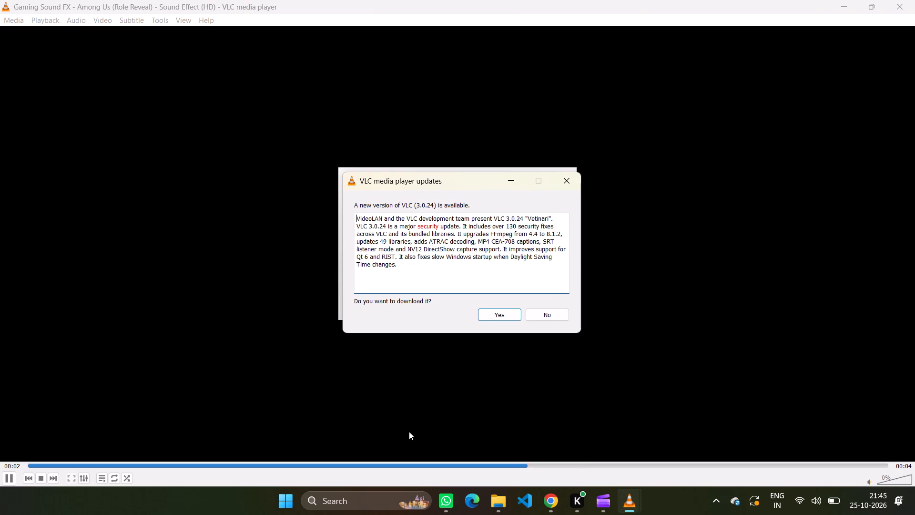
pyautogui.click(537, 315)
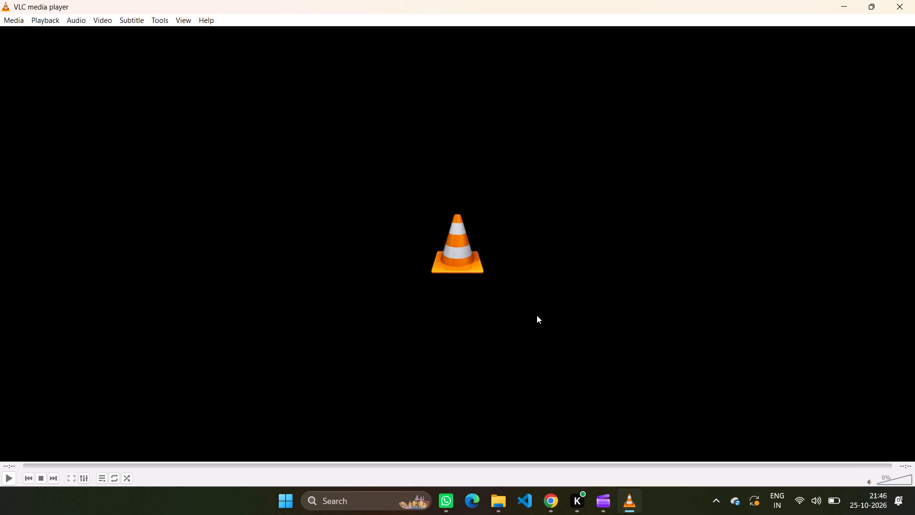
# Replay the Among Us role reveal sound with the VLC volume raised to about 101%, and close the player.
pyautogui.press('space')
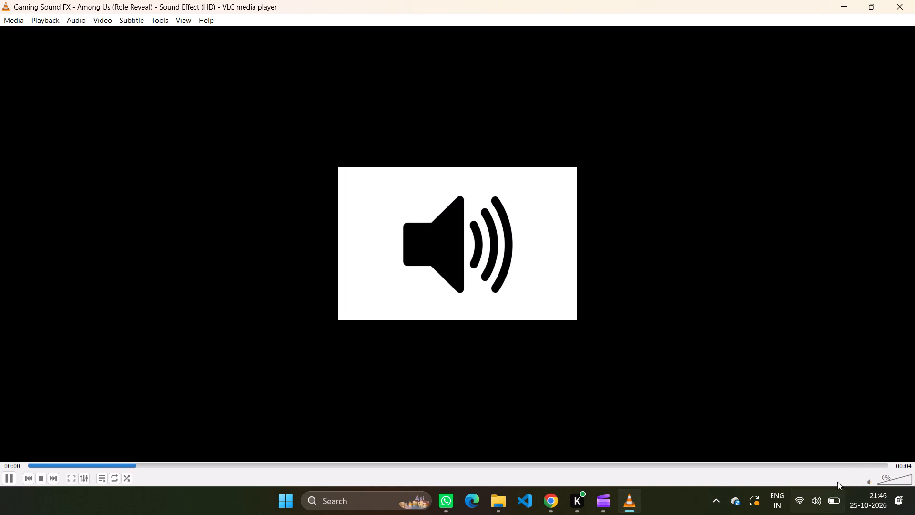
pyautogui.click(897, 480)
pyautogui.click(902, 480)
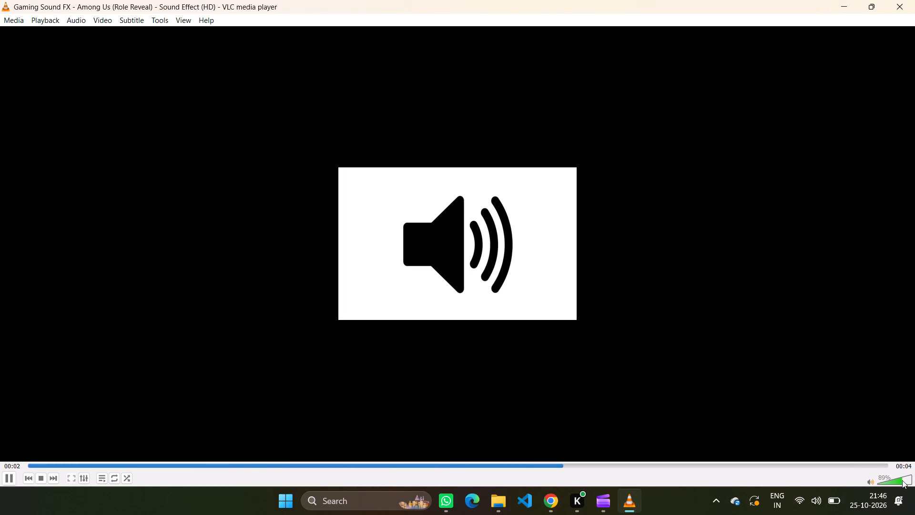
pyautogui.click(905, 480)
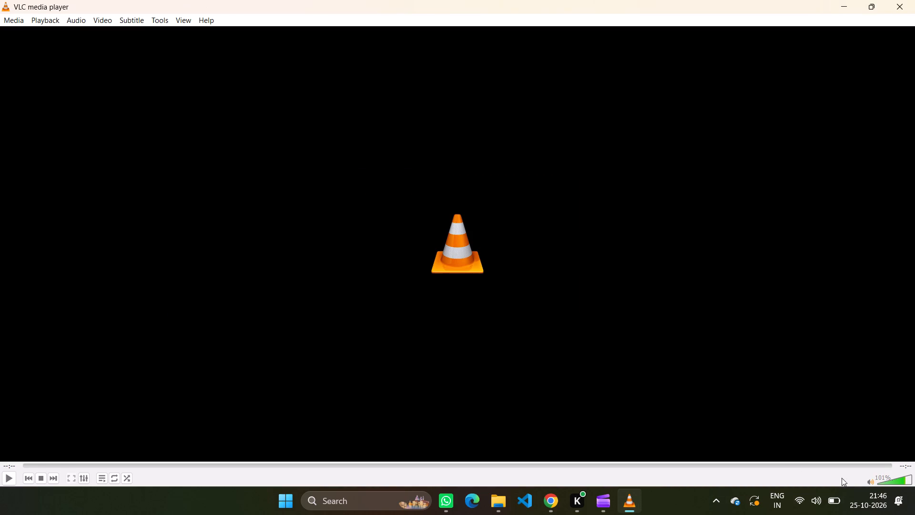
pyautogui.click(4, 476)
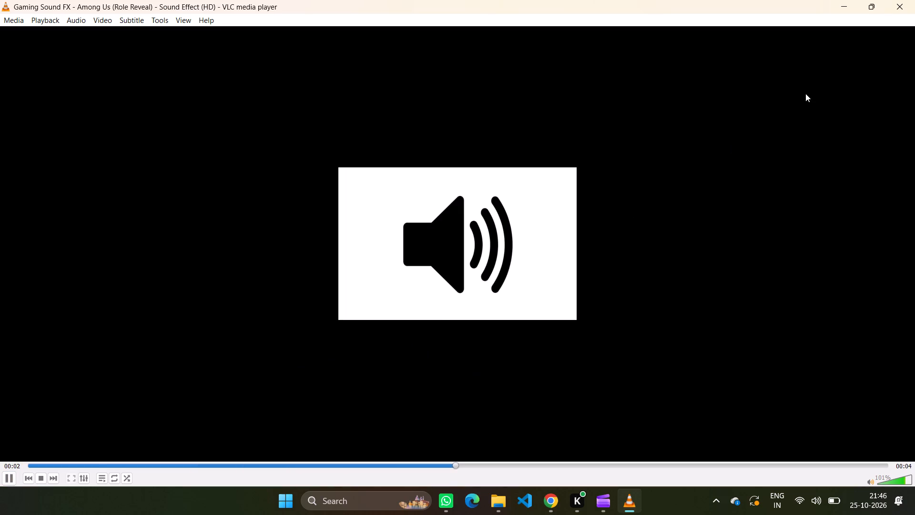
pyautogui.click(914, 0)
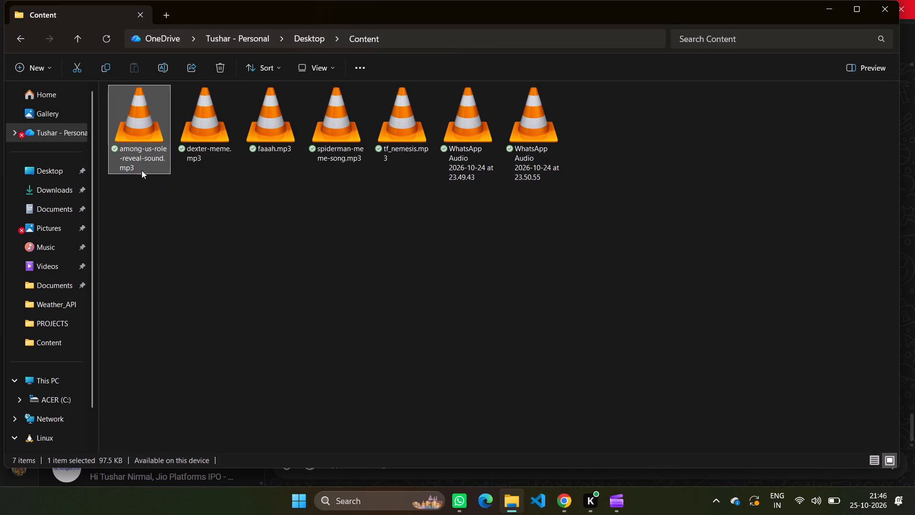
# Listen to dexter-meme.mp3, faaah.mp3 and spiderman-meme-song.mp3 one after another from the Content folder.
pyautogui.doubleClick(196, 136)
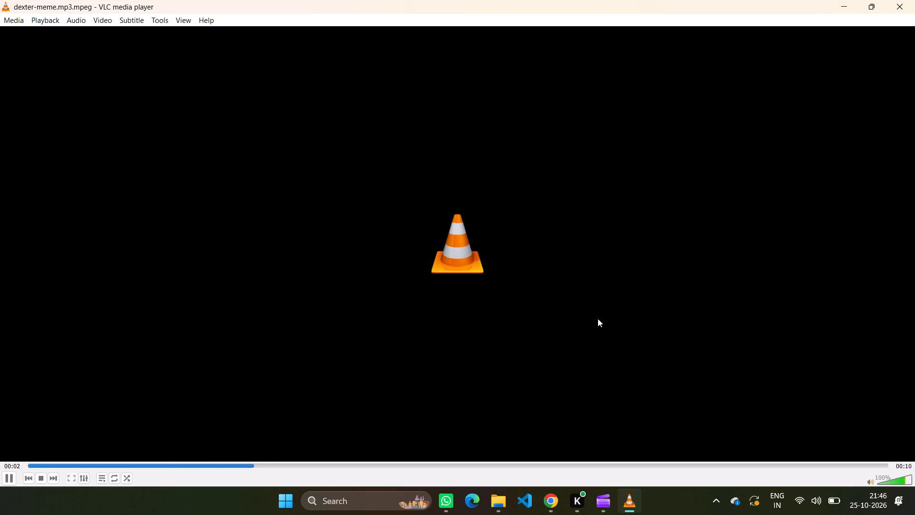
pyautogui.click(908, 0)
pyautogui.doubleClick(285, 119)
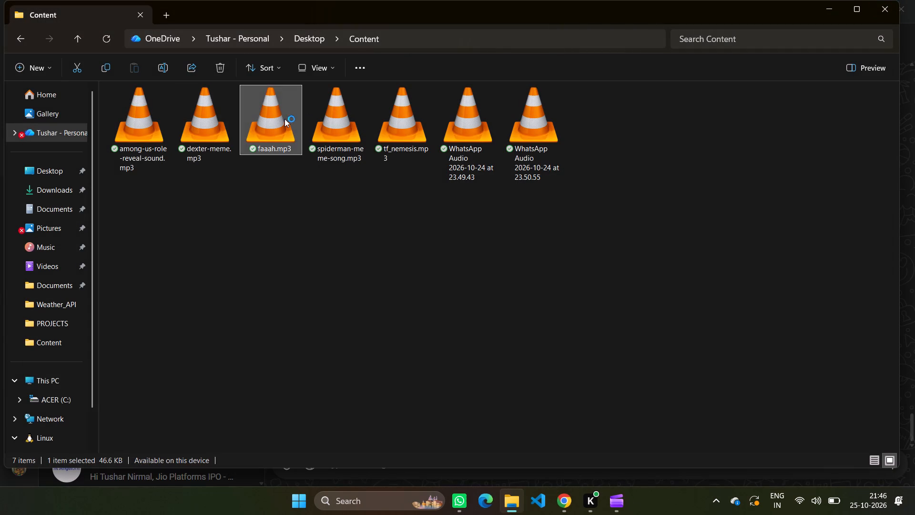
pyautogui.click(914, 0)
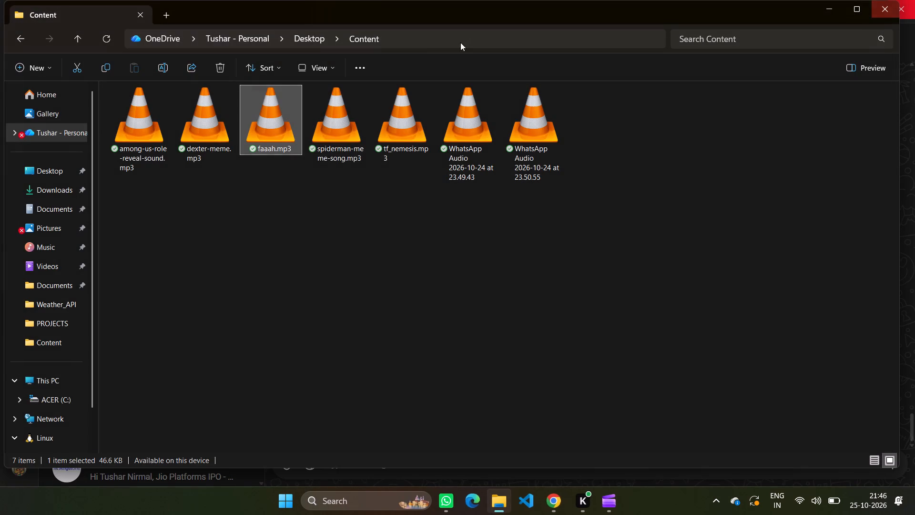
pyautogui.doubleClick(315, 109)
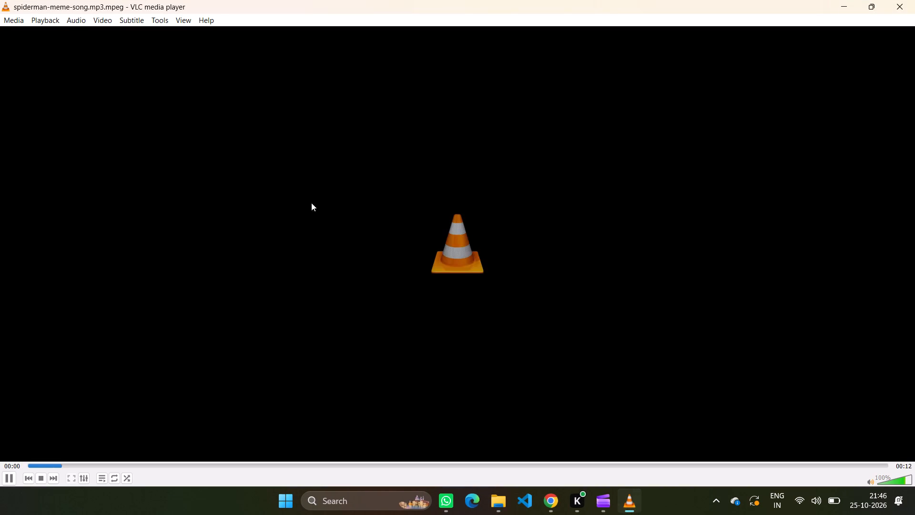
# Listen to tf_nemesis.mp3 and the two WhatsApp Audio files from the Content folder, replay tf_nemesis.mp3, and close the player.
pyautogui.click(914, 0)
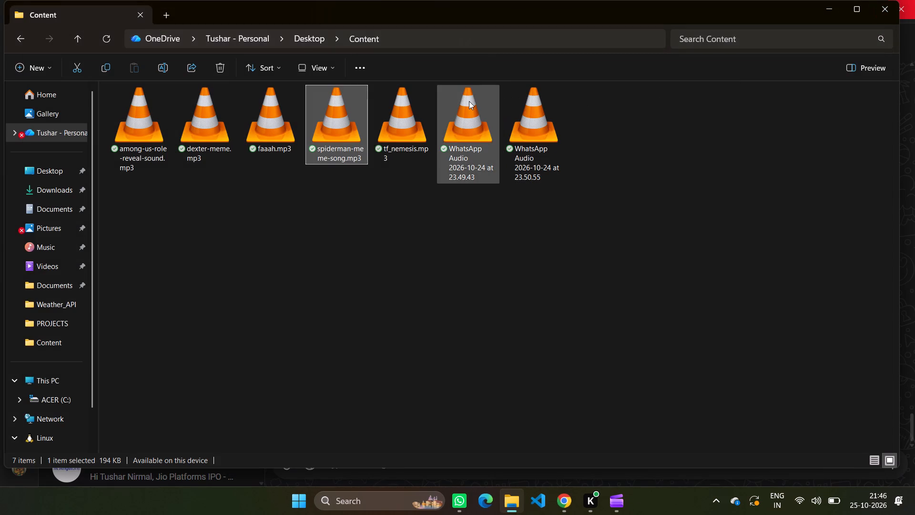
pyautogui.doubleClick(390, 139)
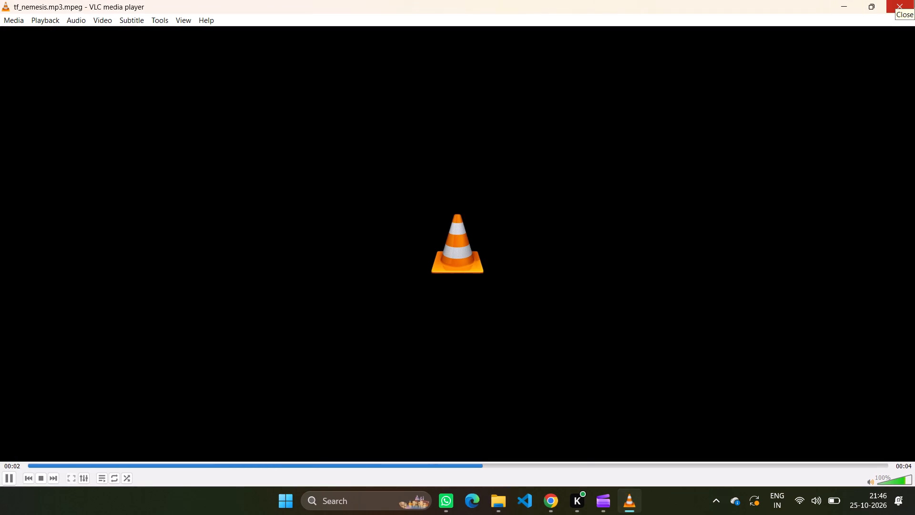
pyautogui.click(914, 0)
pyautogui.doubleClick(461, 129)
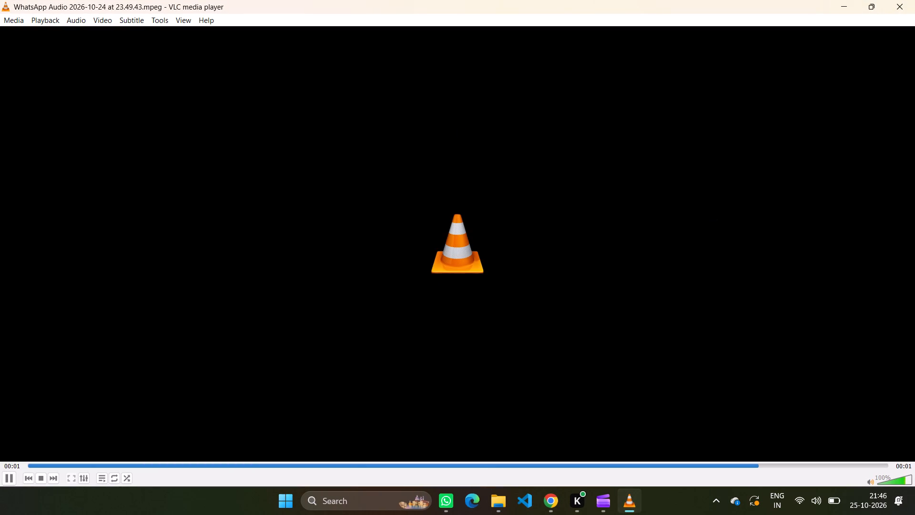
pyautogui.click(890, 8)
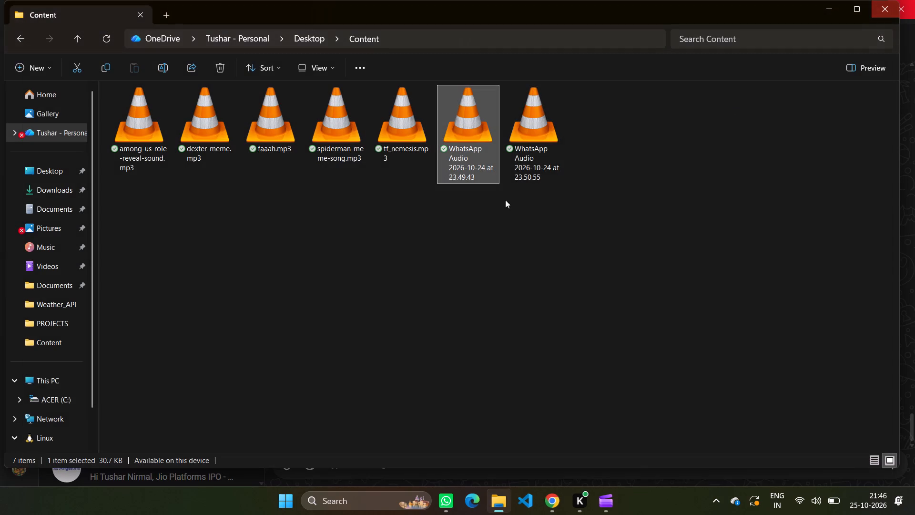
pyautogui.doubleClick(563, 132)
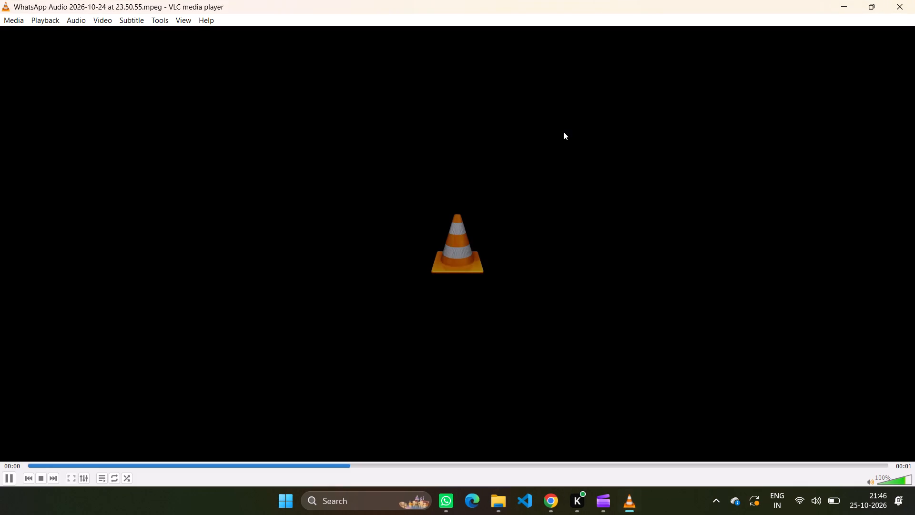
pyautogui.click(894, 0)
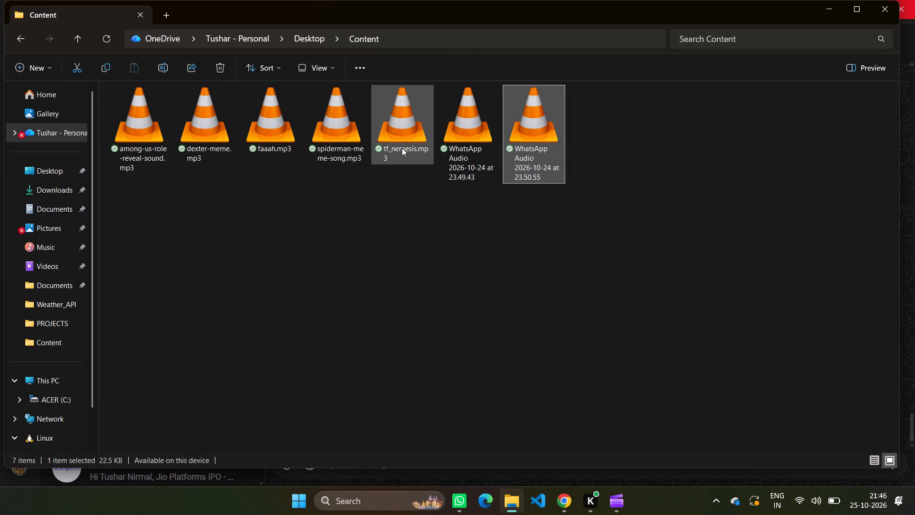
pyautogui.doubleClick(402, 148)
pyautogui.click(914, 0)
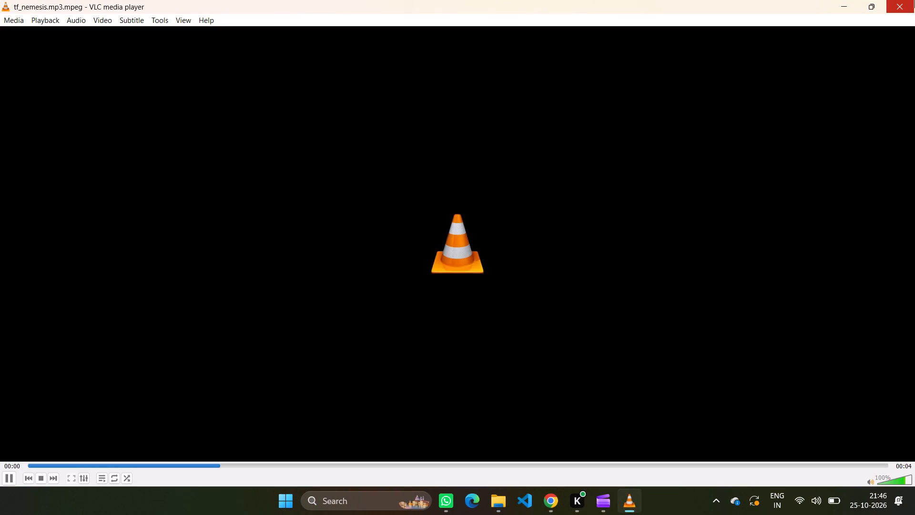
# Switch back to the captioned Minecraft parkour video project in Clipchamp.
pyautogui.click(610, 500)
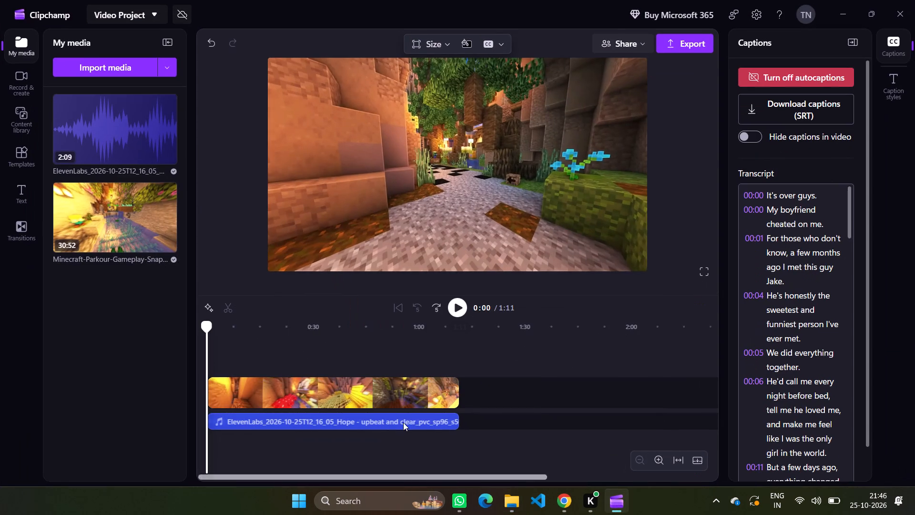
# In Clipchamp, import tf_nemesis.mp3 from the Desktop's Content folder into the project media.
pyautogui.click(90, 65)
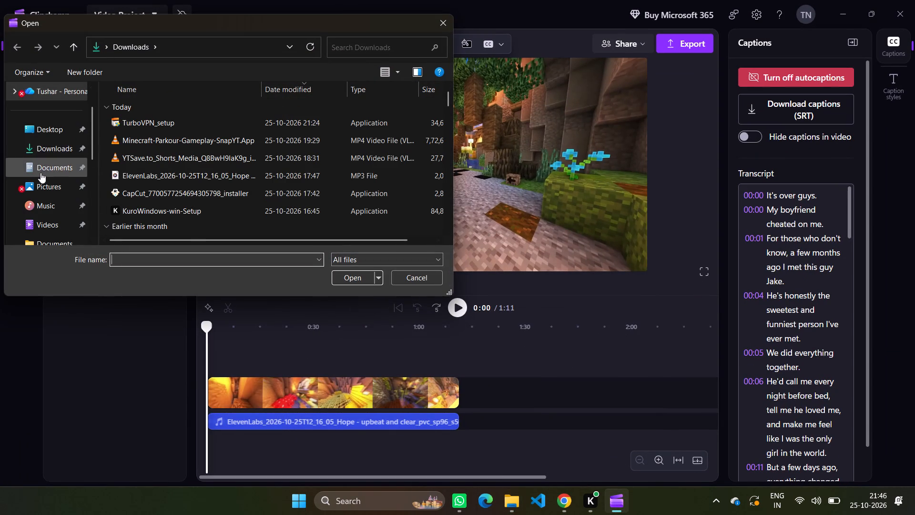
pyautogui.click(38, 126)
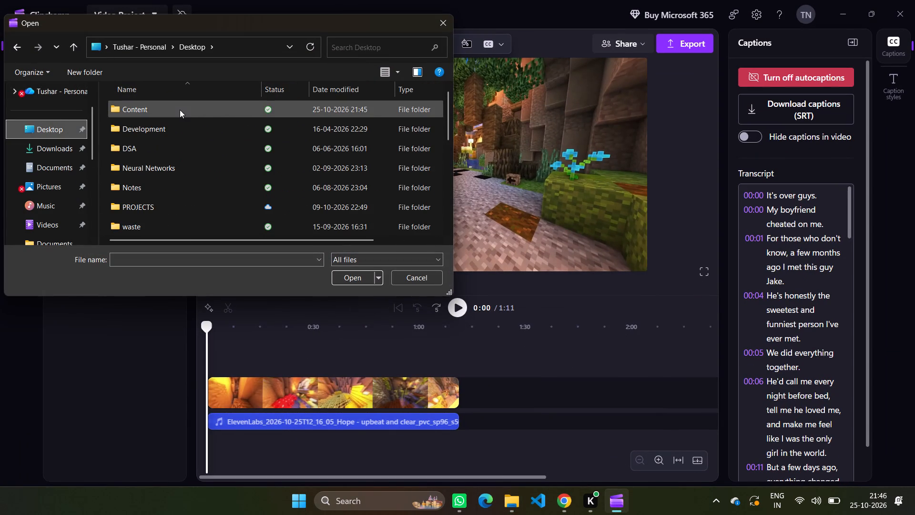
pyautogui.doubleClick(179, 110)
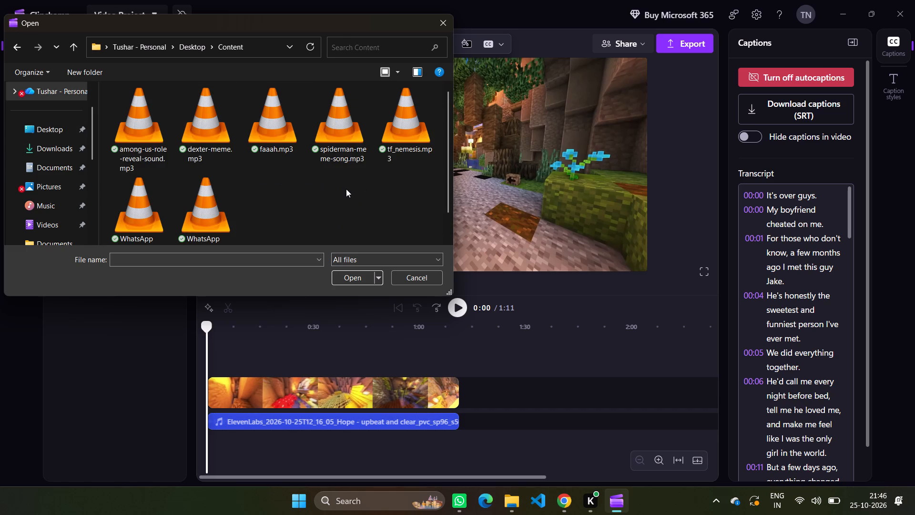
pyautogui.click(398, 150)
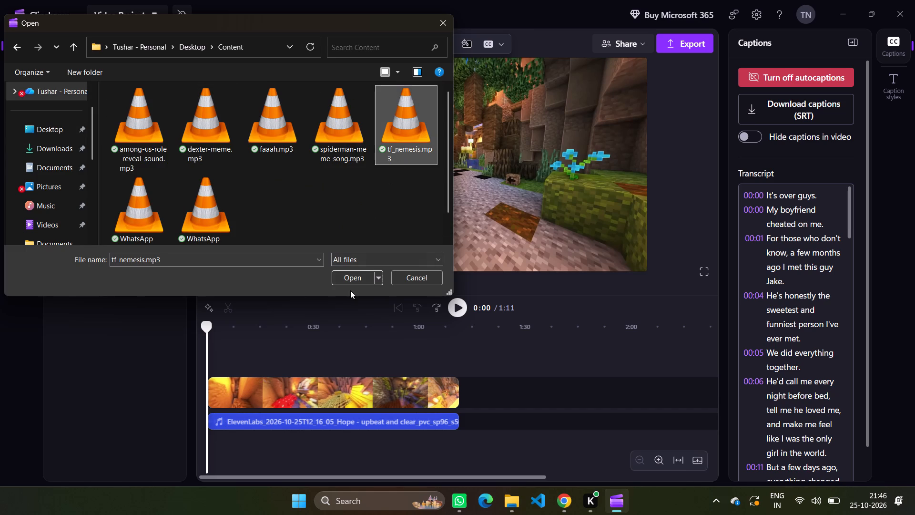
pyautogui.click(342, 275)
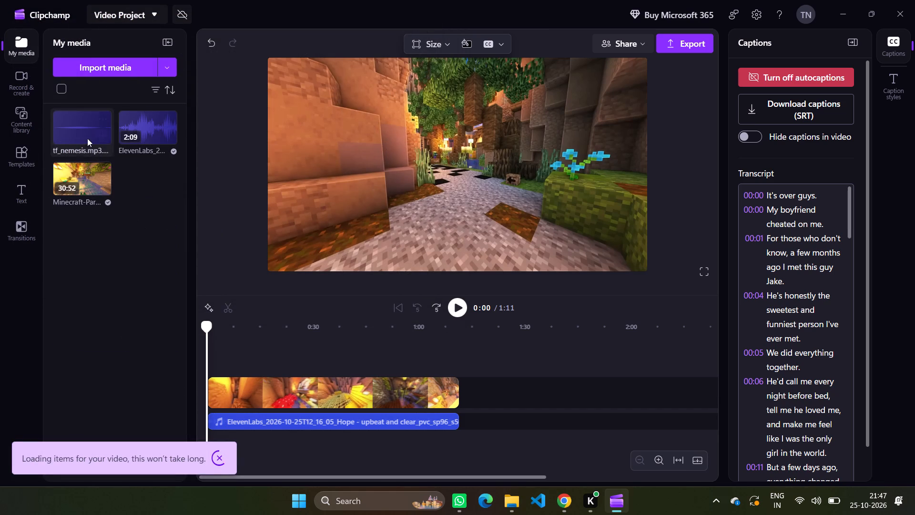
# Place the tf_nemesis sound on a new audio track below the voice-over, starting at 0:00.
pyautogui.moveTo(85, 125); pyautogui.dragTo(261, 487)
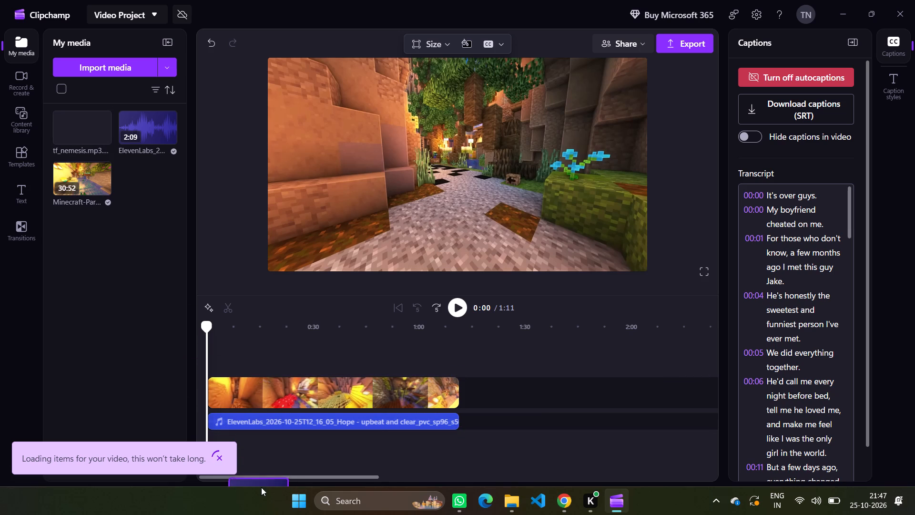
pyautogui.moveTo(261, 487); pyautogui.dragTo(240, 455)
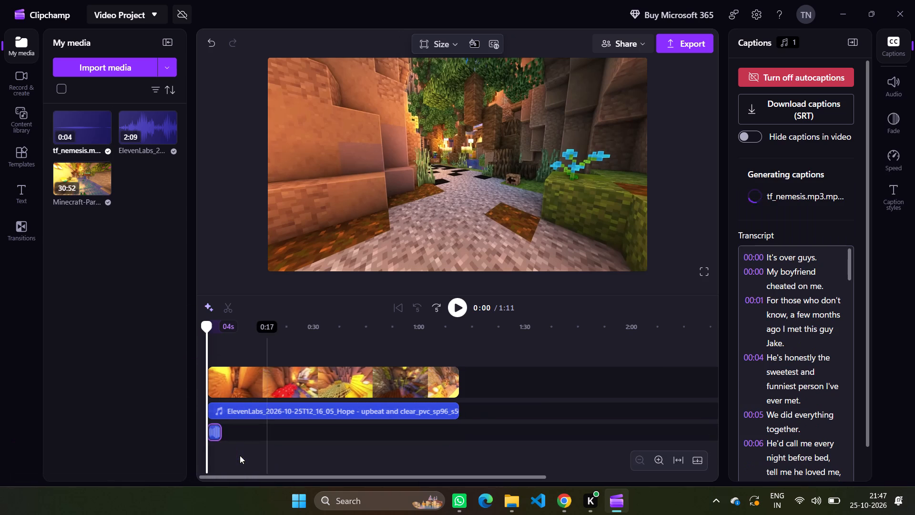
# Play the opening two seconds of the video to check the tf_nemesis sound against the voice-over.
pyautogui.click(451, 307)
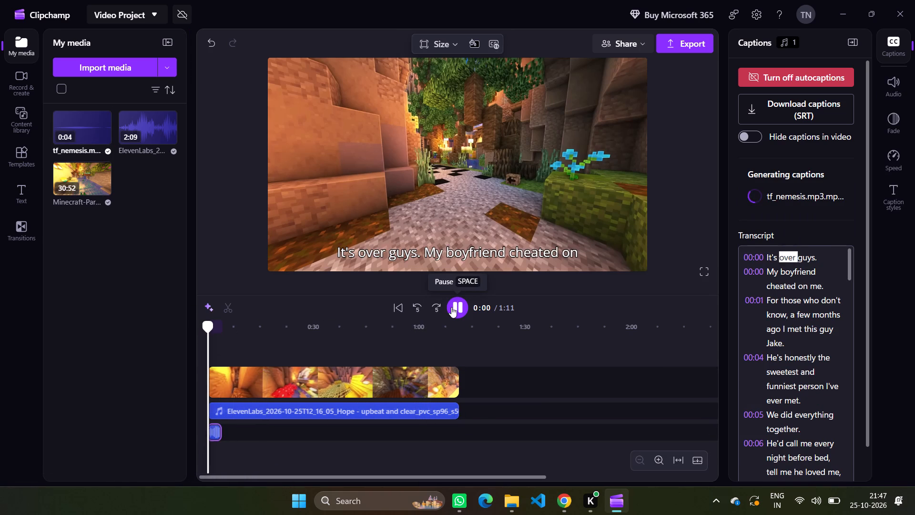
pyautogui.click(451, 307)
pyautogui.click(451, 307)
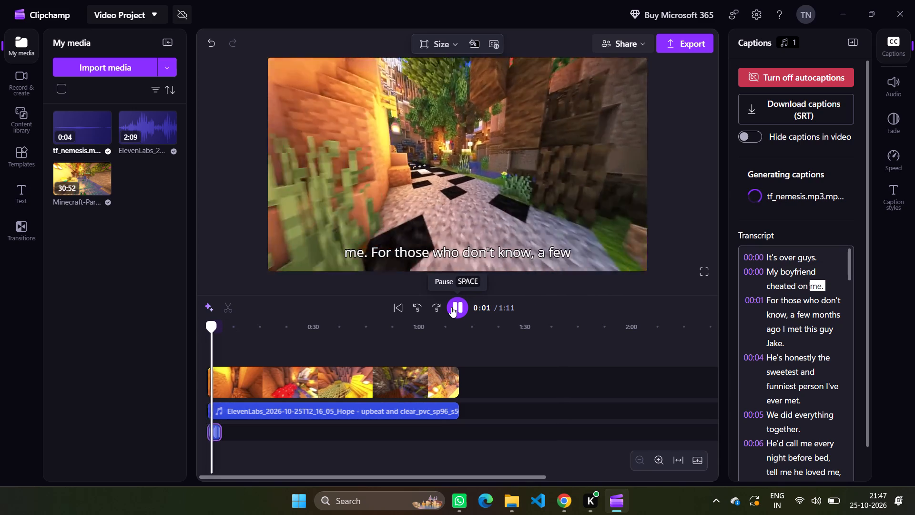
pyautogui.click(451, 307)
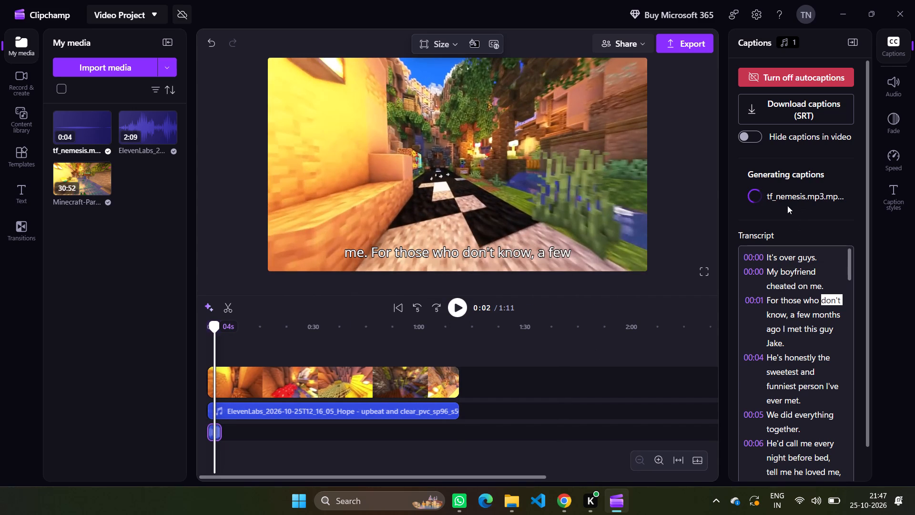
# Inspect the video at 0:46, 0:18 and 0:38, and briefly replay its opening from 0:00.
pyautogui.click(783, 199)
pyautogui.click(370, 433)
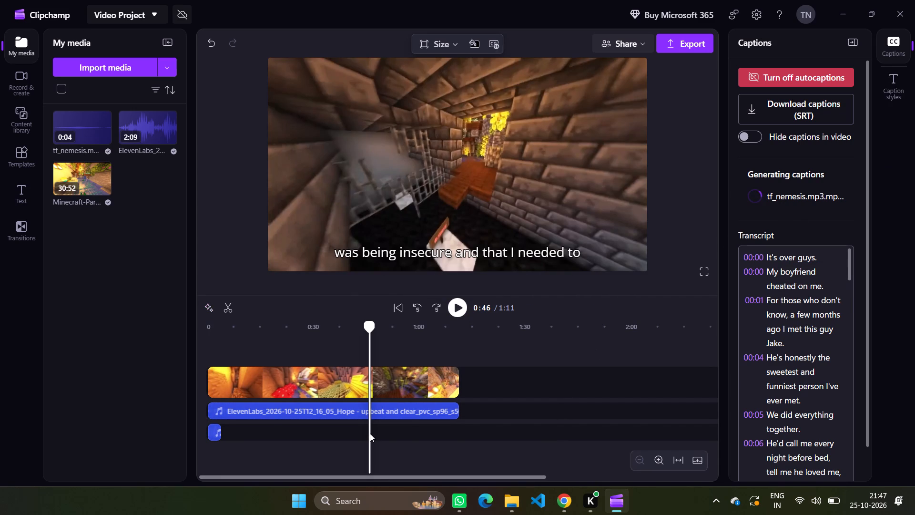
pyautogui.click(272, 425)
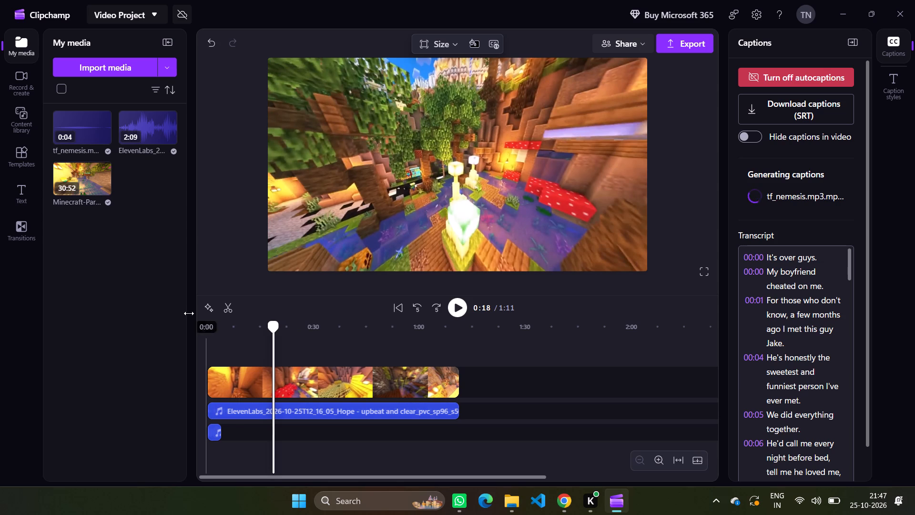
pyautogui.click(189, 312)
pyautogui.click(207, 330)
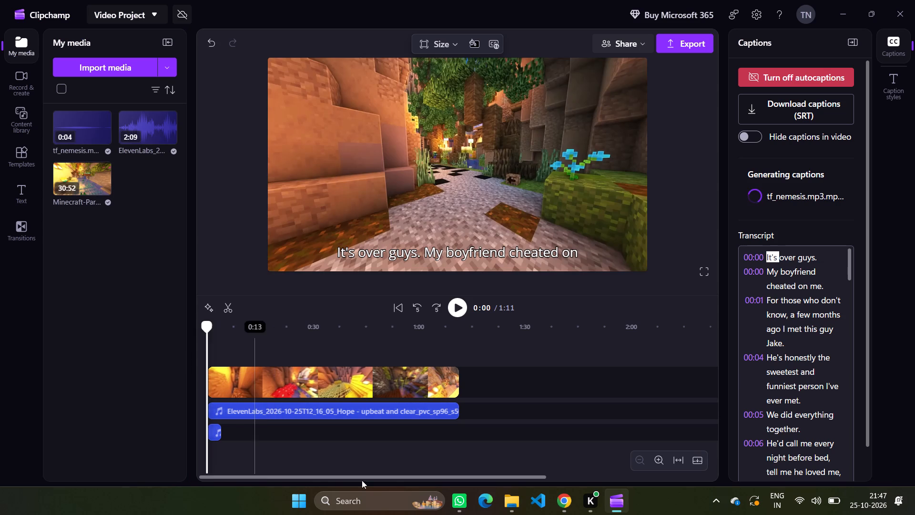
pyautogui.hscroll(1, 337, 454)
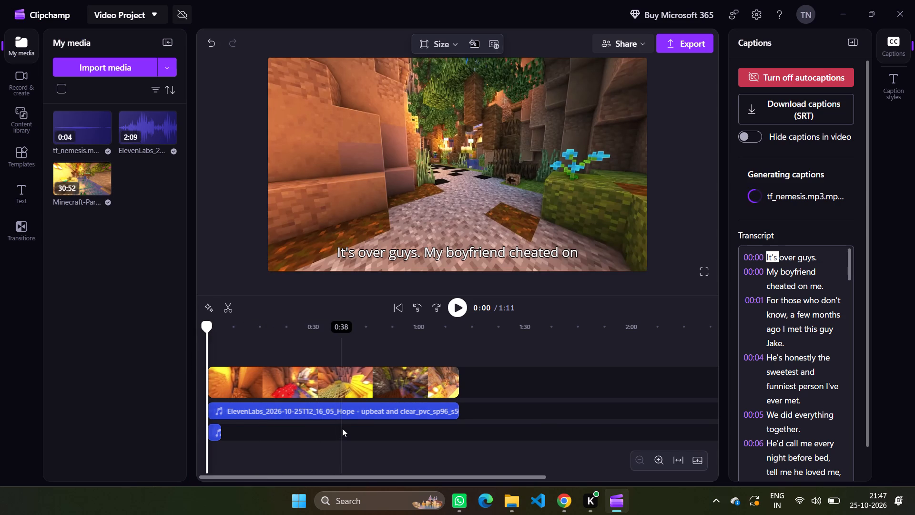
pyautogui.doubleClick(342, 428)
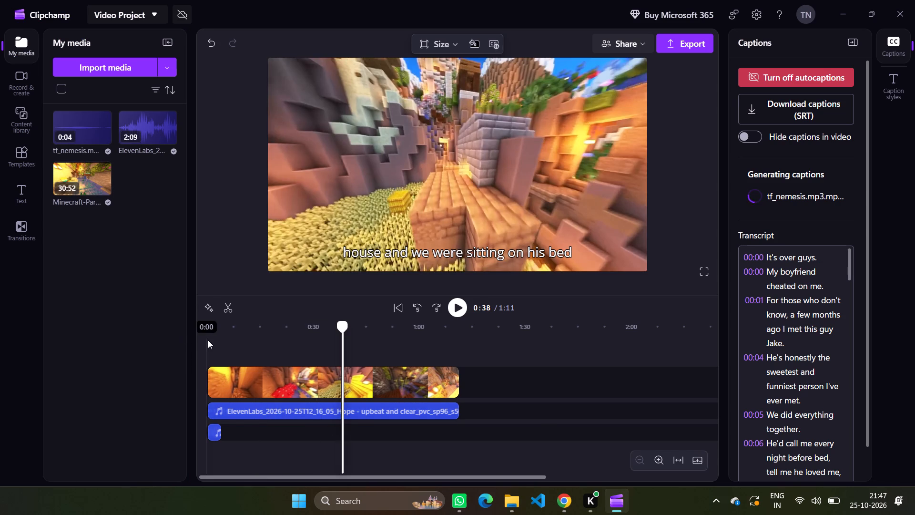
pyautogui.click(202, 341)
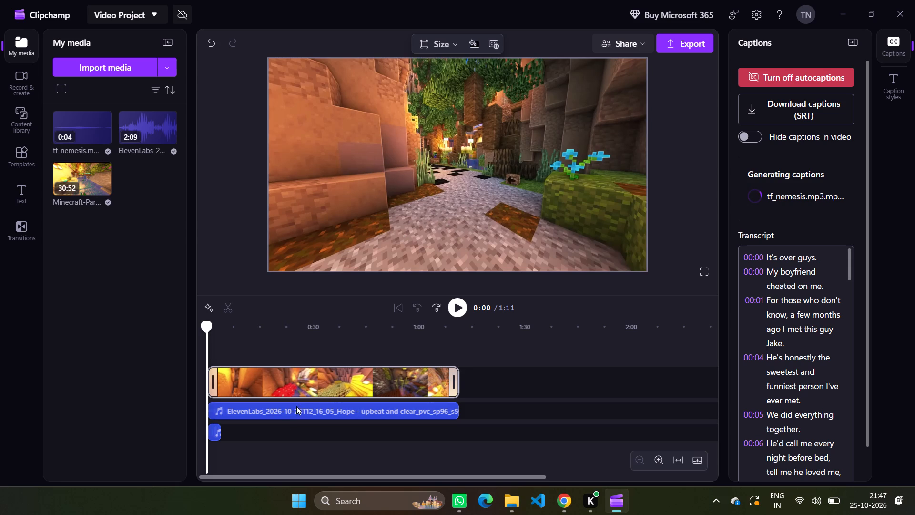
pyautogui.click(204, 339)
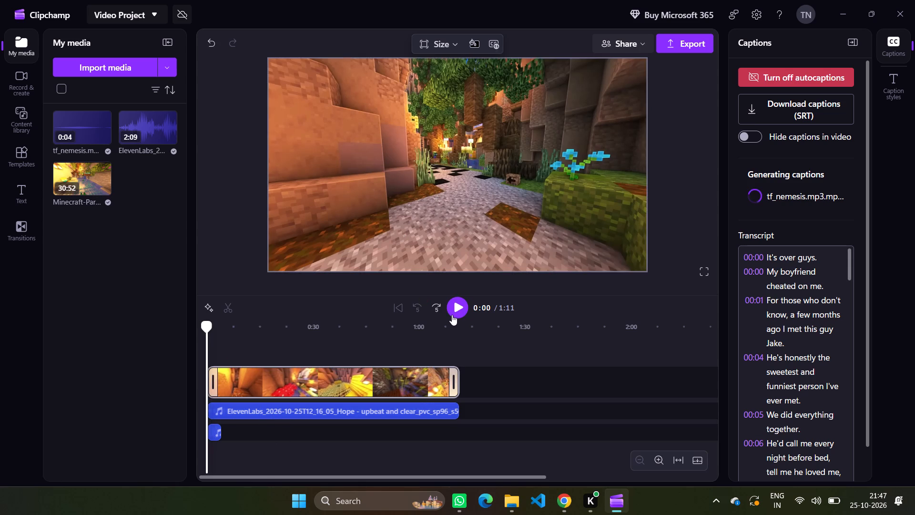
pyautogui.click(452, 315)
pyautogui.click(452, 315)
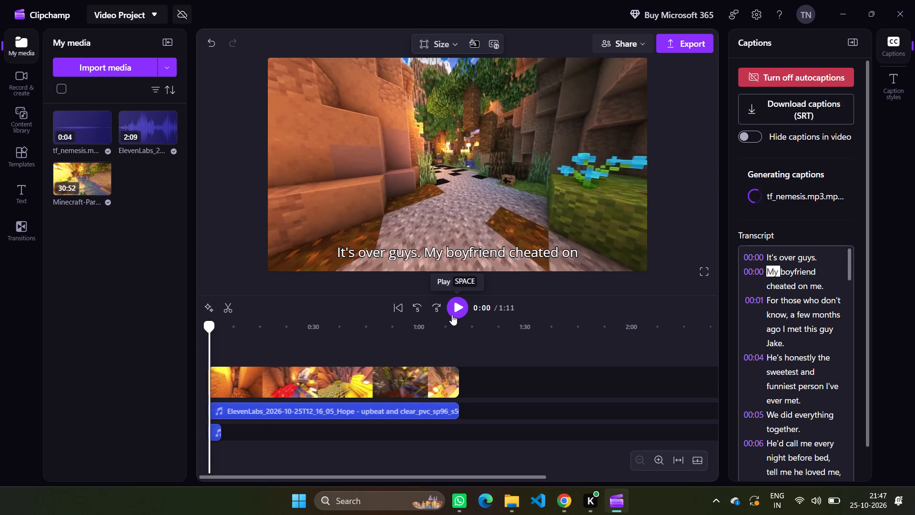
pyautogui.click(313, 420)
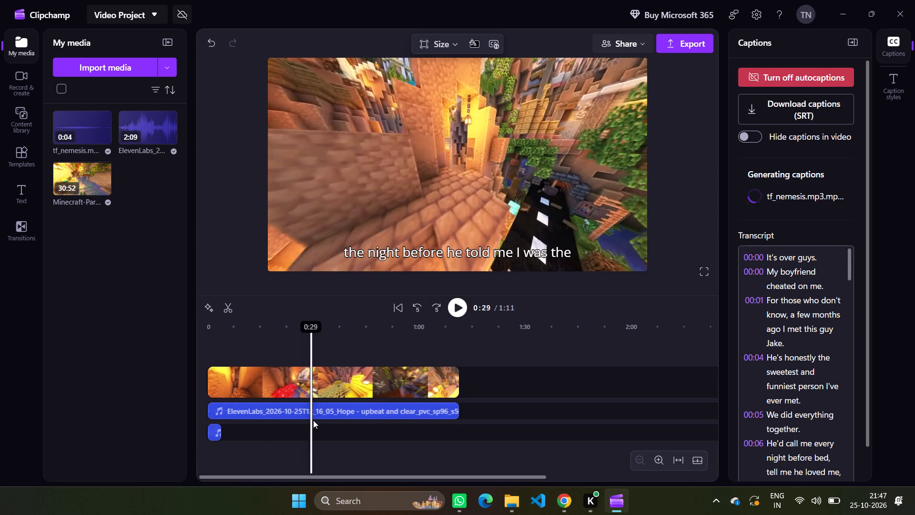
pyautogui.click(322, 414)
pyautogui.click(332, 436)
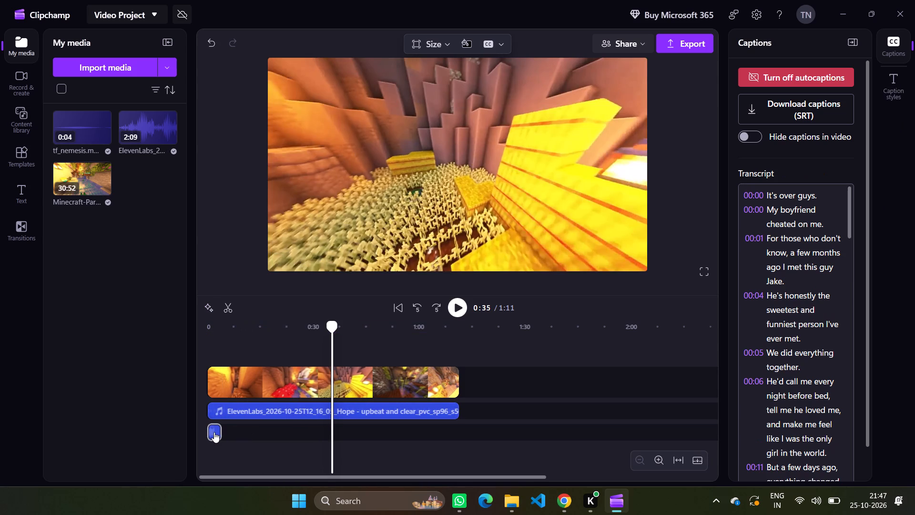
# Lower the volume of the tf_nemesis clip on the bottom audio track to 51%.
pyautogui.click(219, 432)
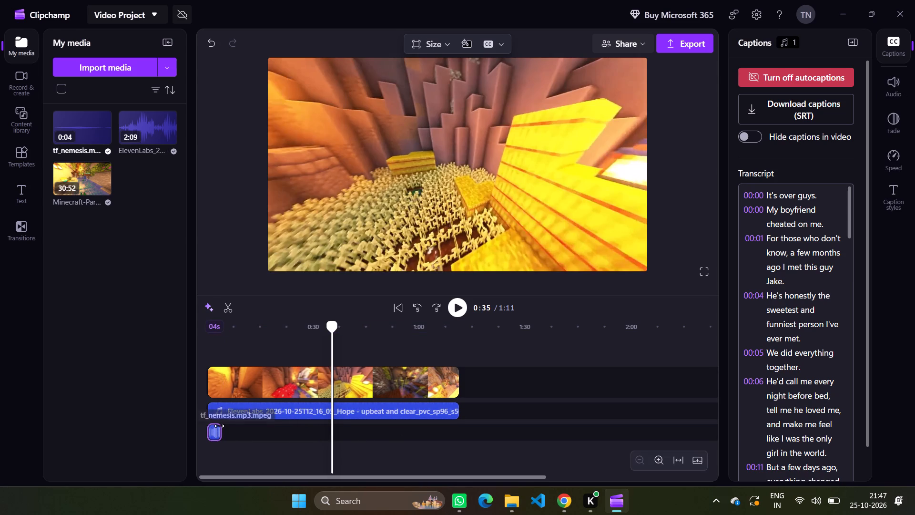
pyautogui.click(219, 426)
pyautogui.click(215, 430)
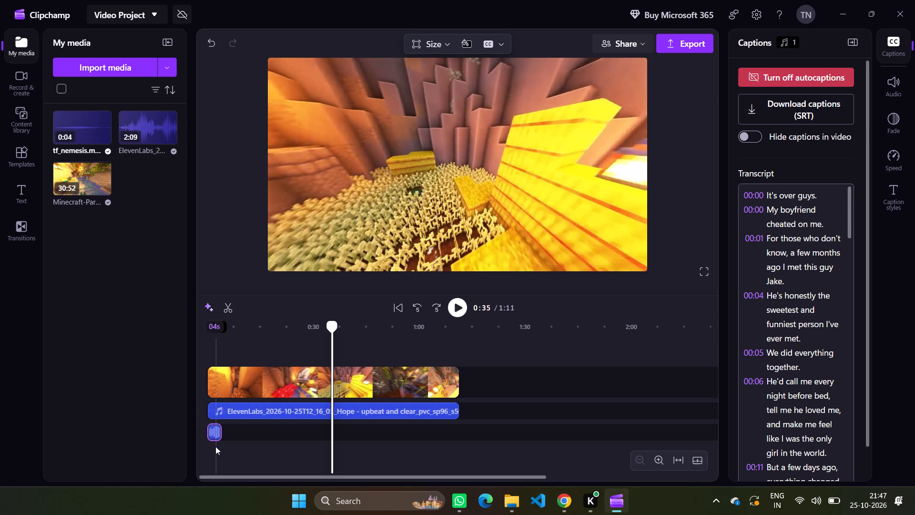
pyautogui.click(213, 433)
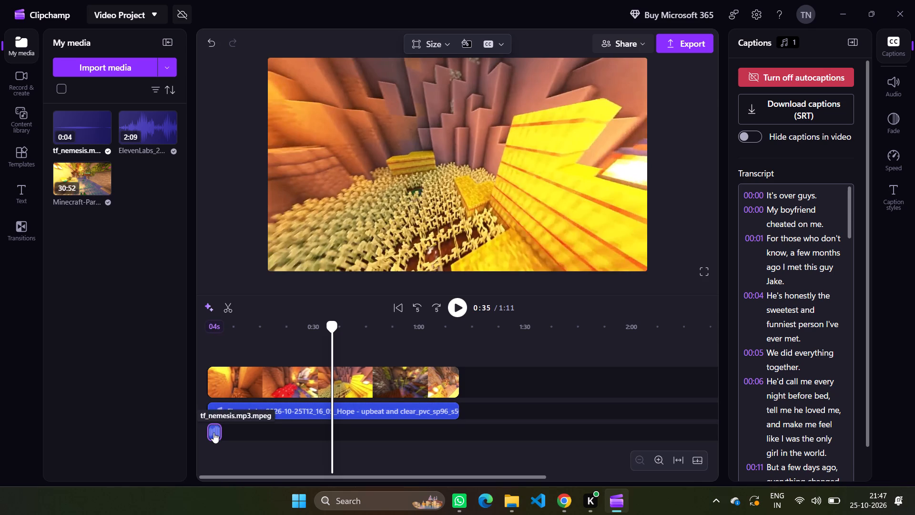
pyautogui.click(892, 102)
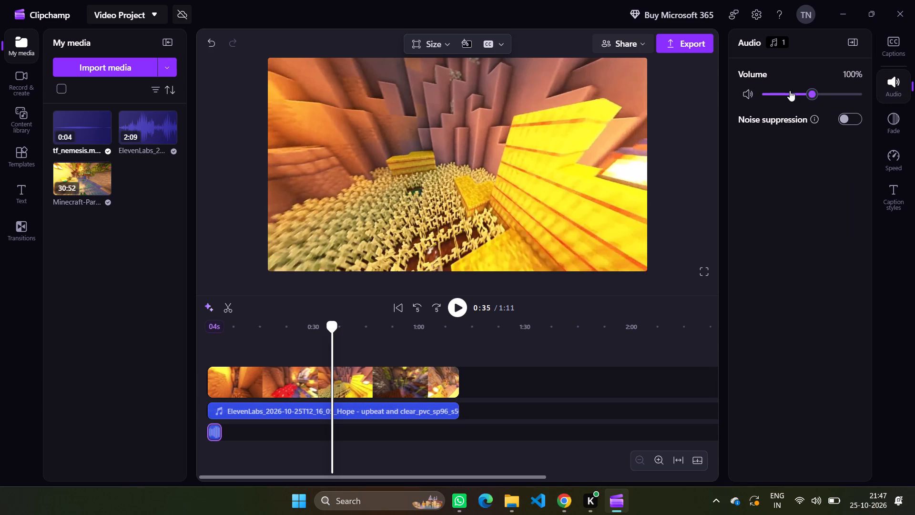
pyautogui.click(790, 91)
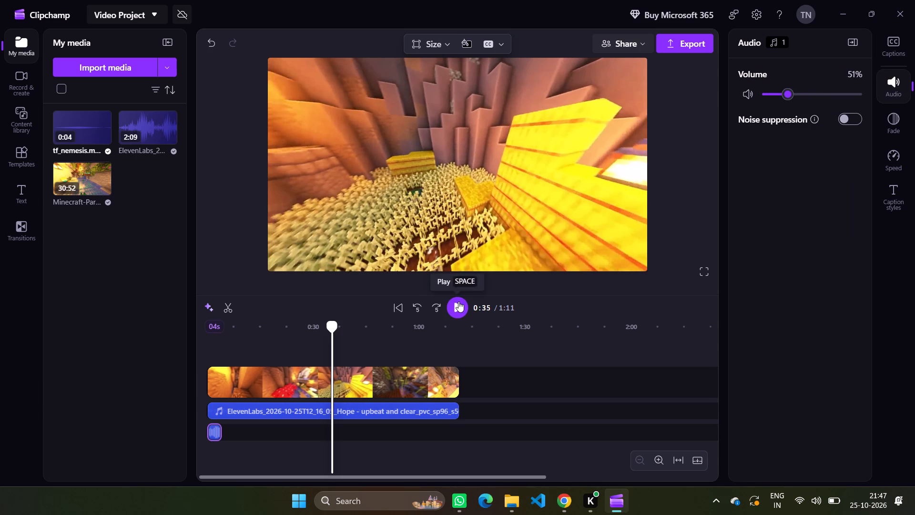
# Play the opening four seconds from 0:00 to check the tf_nemesis level against the voice-over, and return to 0:00.
pyautogui.click(198, 325)
pyautogui.press('space')
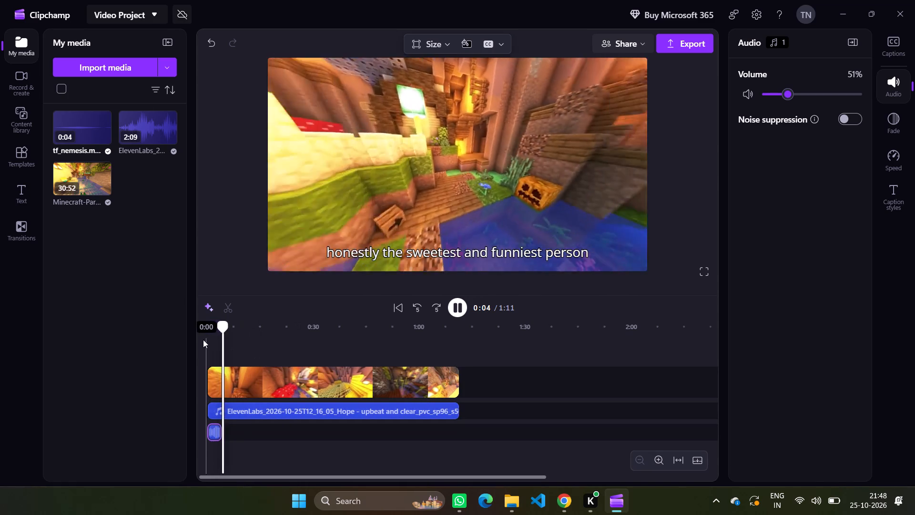
pyautogui.click(203, 340)
pyautogui.press('space')
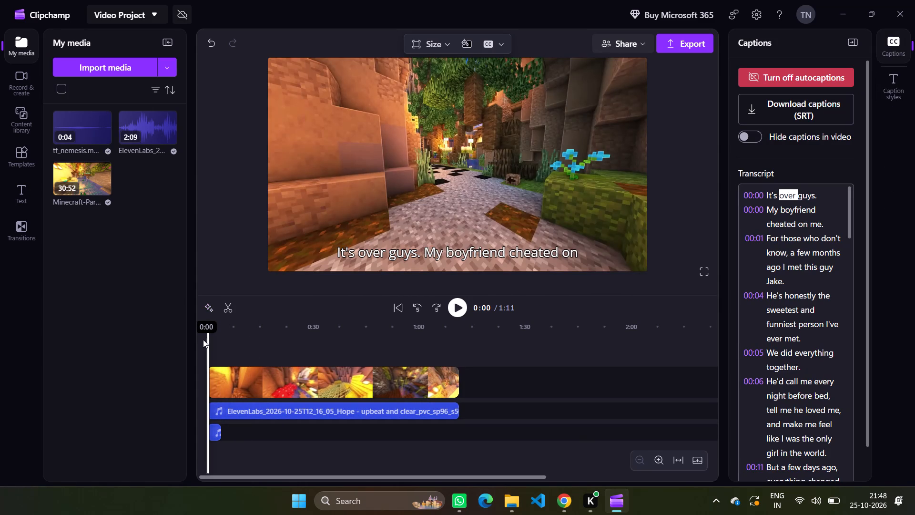
pyautogui.press('Left')
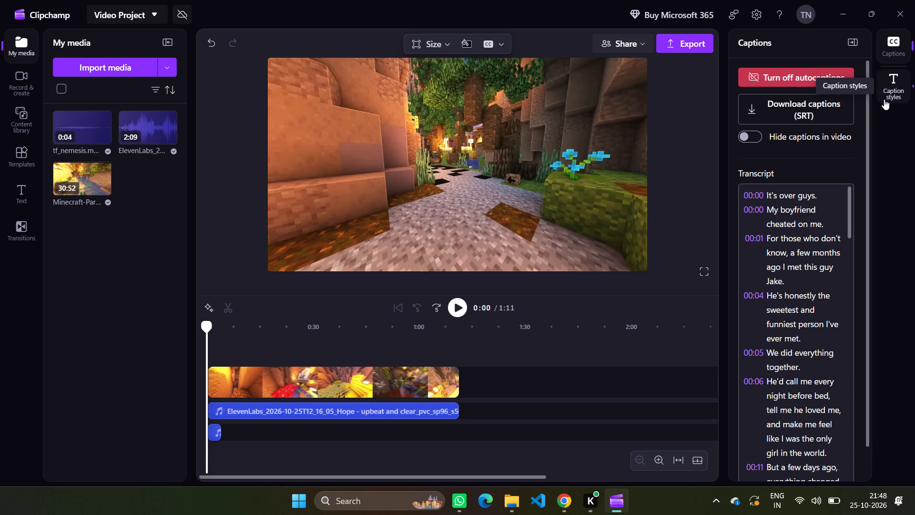
# Set the volume of the tf_nemesis clip to 15%.
pyautogui.click(212, 433)
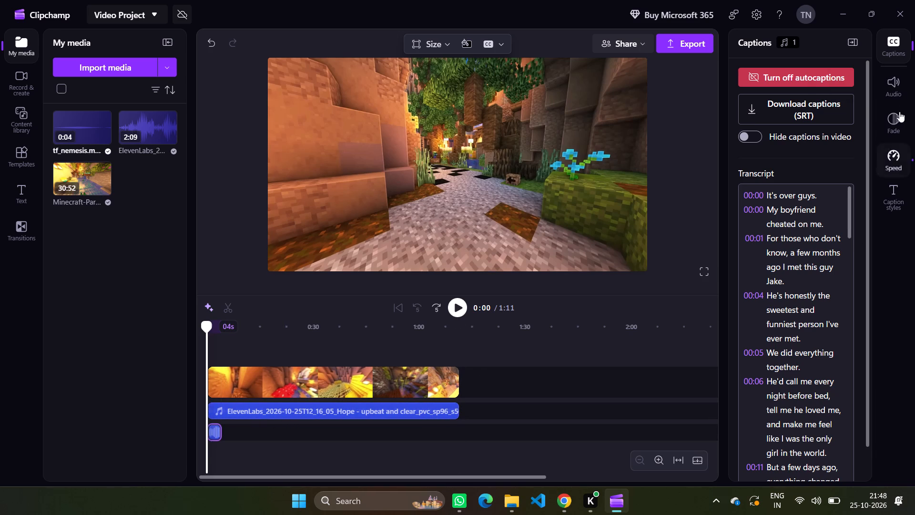
pyautogui.click(903, 90)
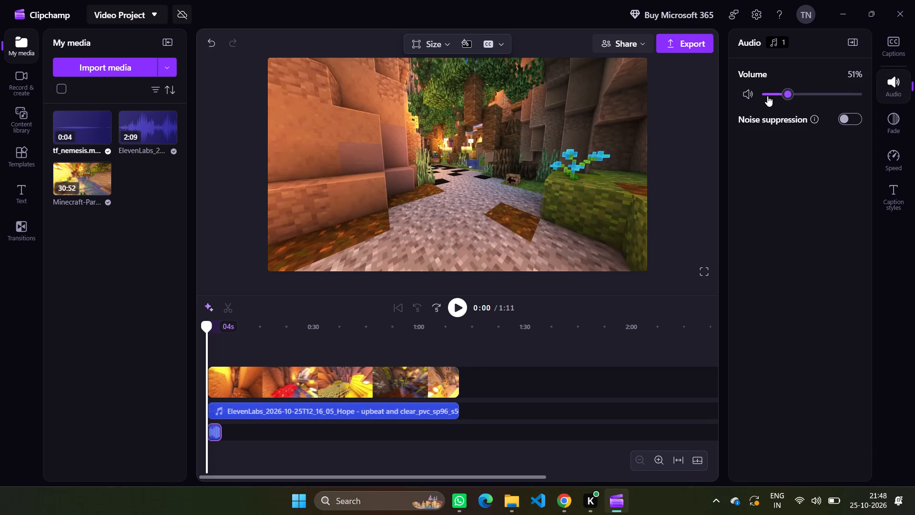
pyautogui.click(767, 95)
pyautogui.click(771, 95)
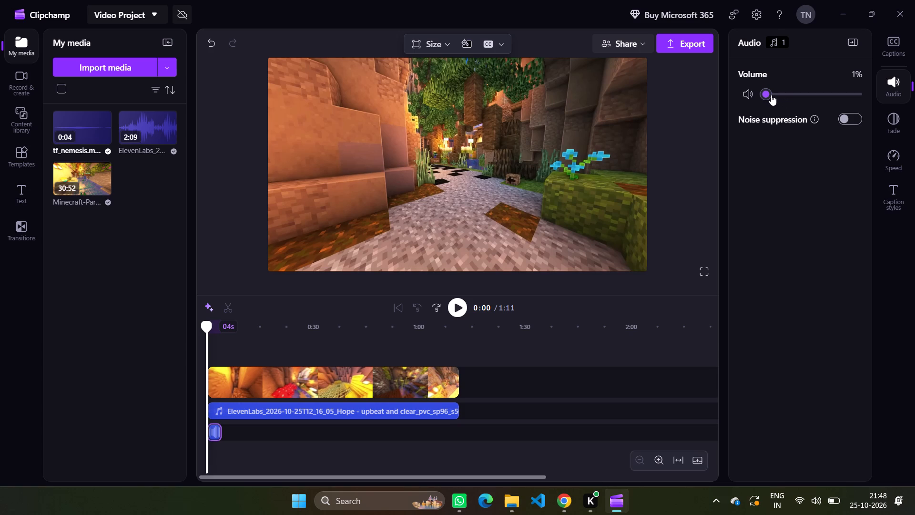
pyautogui.click(773, 93)
# Replay the first five seconds of the video to judge the quieter tf_nemesis sound, and restart from 0:00.
pyautogui.click(456, 303)
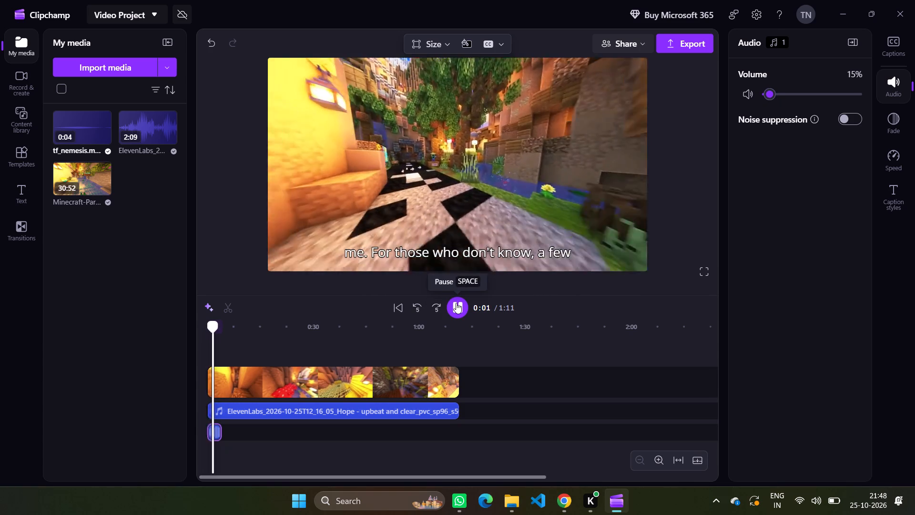
pyautogui.click(456, 303)
pyautogui.click(456, 303)
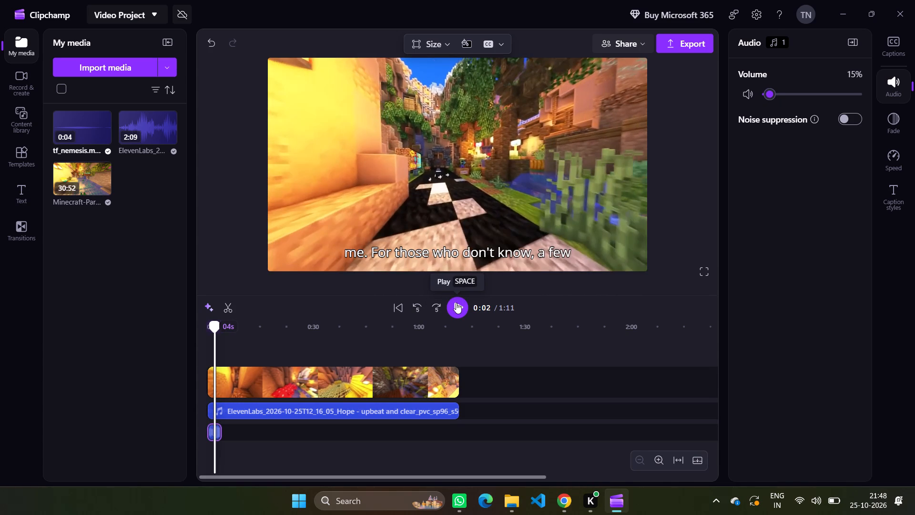
pyautogui.click(456, 303)
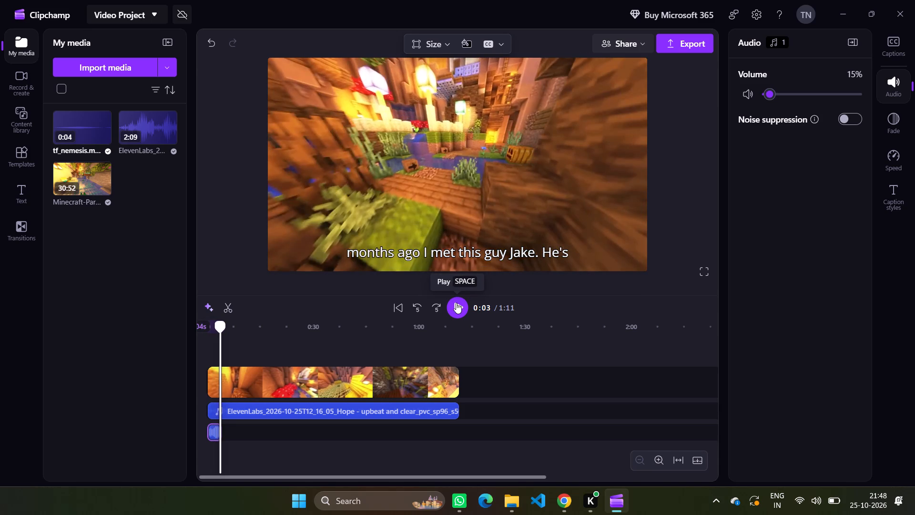
pyautogui.click(462, 307)
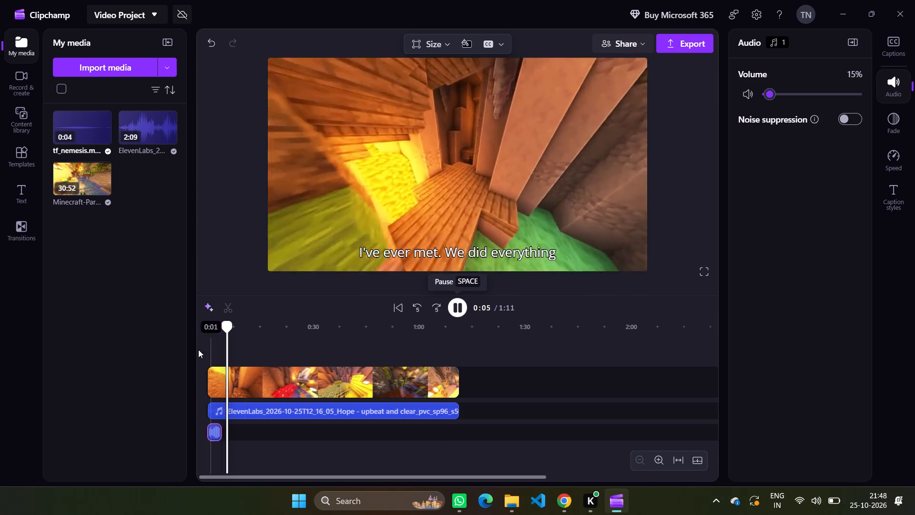
pyautogui.click(197, 344)
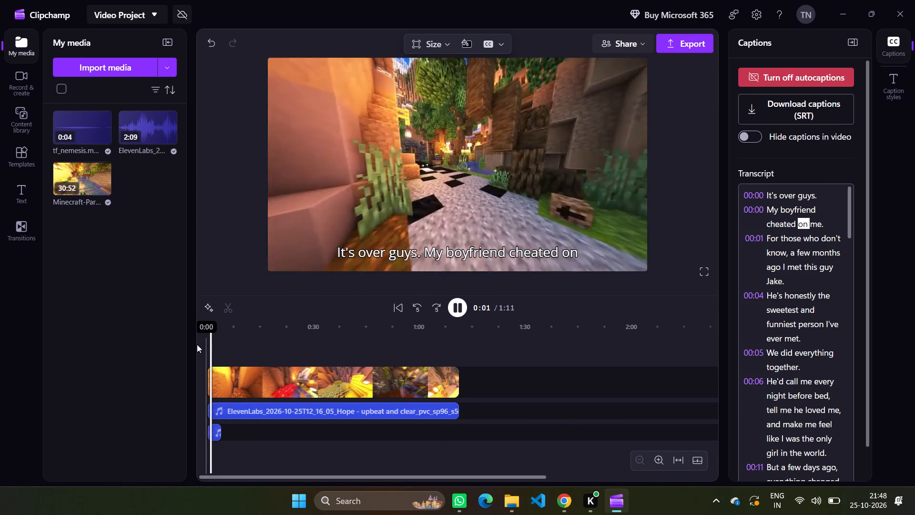
# Split the tf_nemesis clip at 0:02 and delete the part after the cut.
pyautogui.press('space')
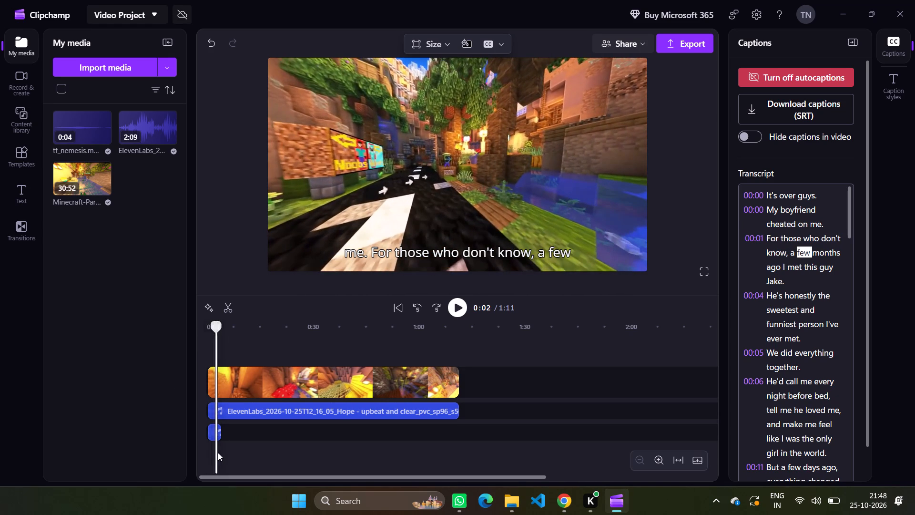
pyautogui.click(218, 432)
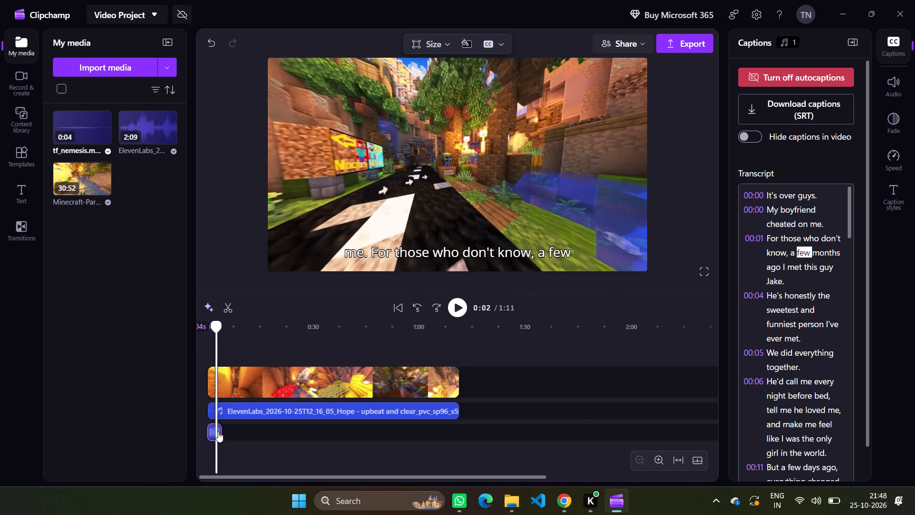
pyautogui.click(231, 310)
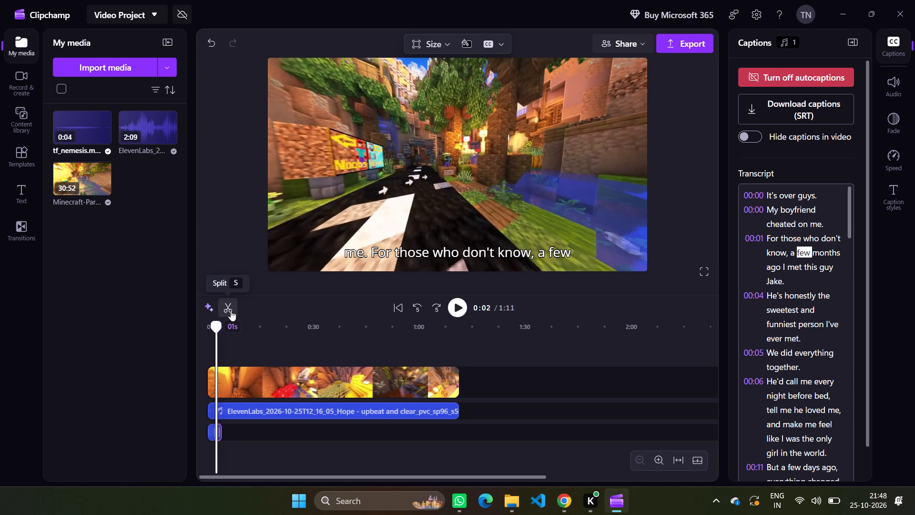
pyautogui.click(218, 431)
pyautogui.rightClick(218, 431)
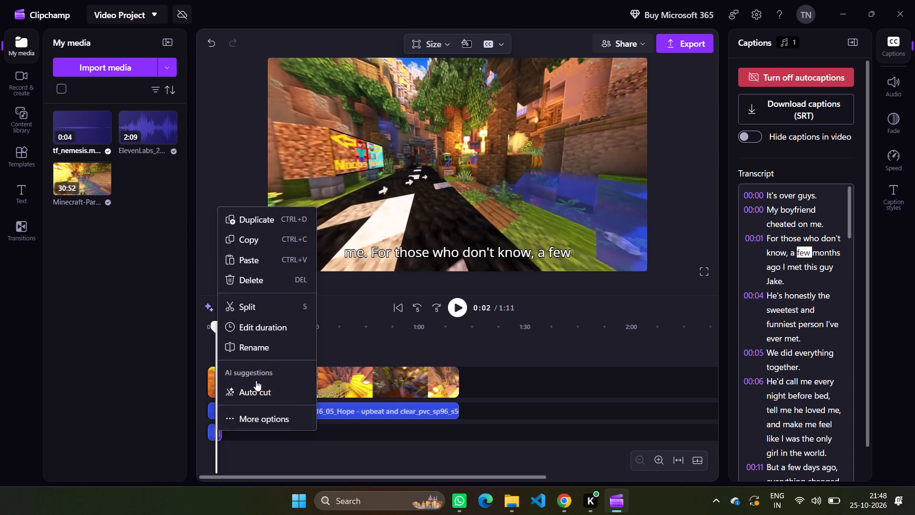
pyautogui.click(257, 283)
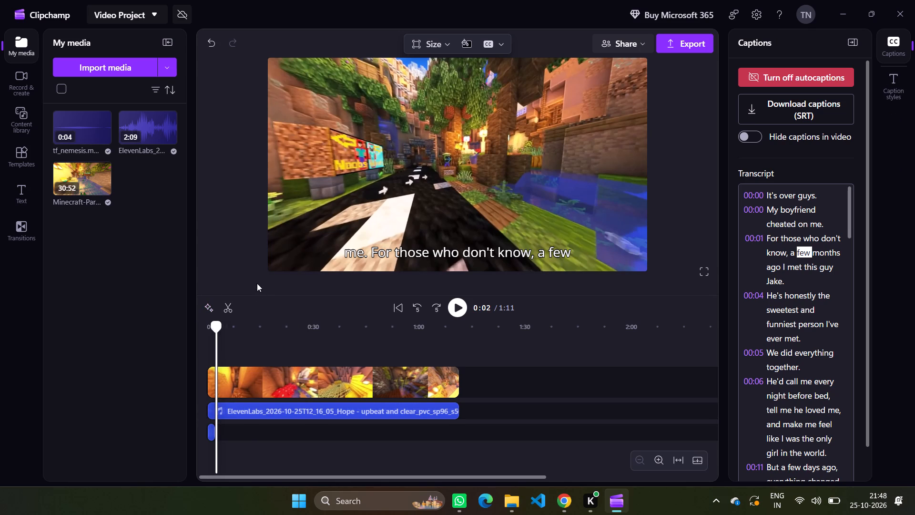
# Play the video from 0:00 to 0:08 to check the shortened tf_nemesis sound.
pyautogui.click(201, 355)
pyautogui.press('space')
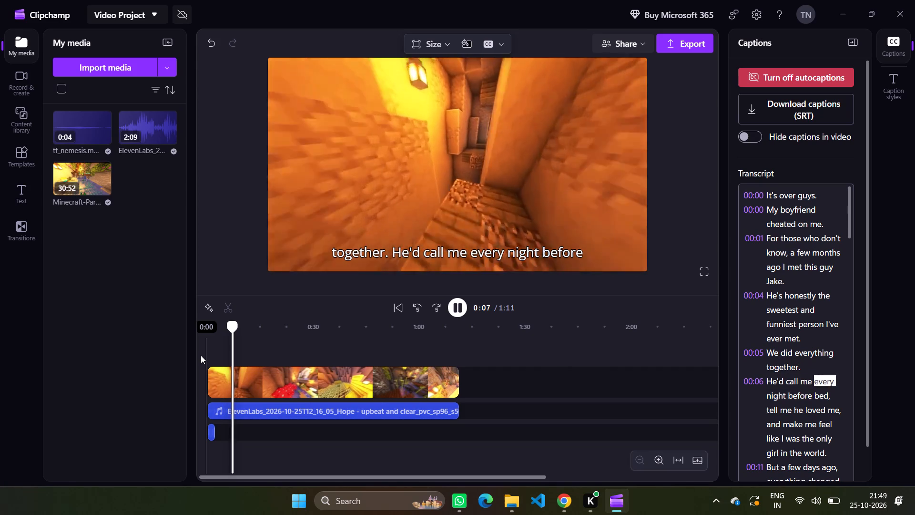
pyautogui.press('space')
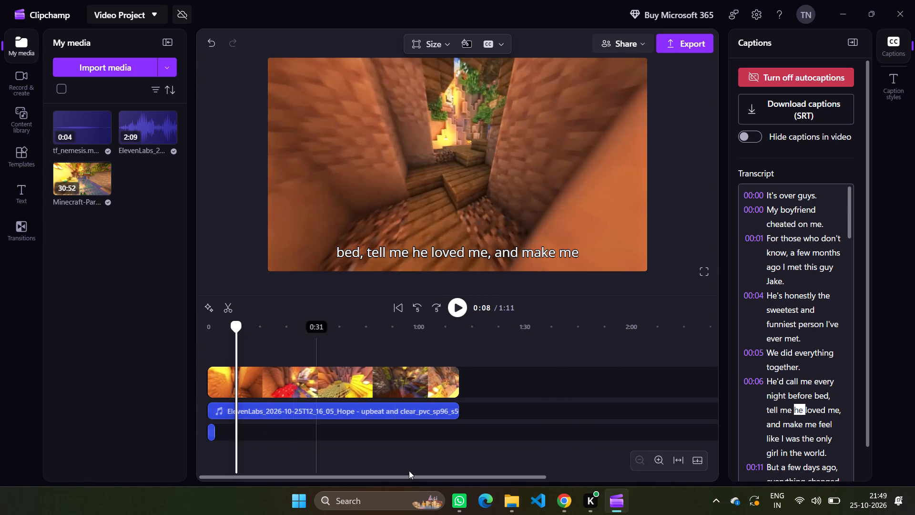
# Switch to the Content folder in File Explorer and preview the among-us-role-reveal-sound, dexter-meme and tf_nemesis audio files.
pyautogui.click(499, 509)
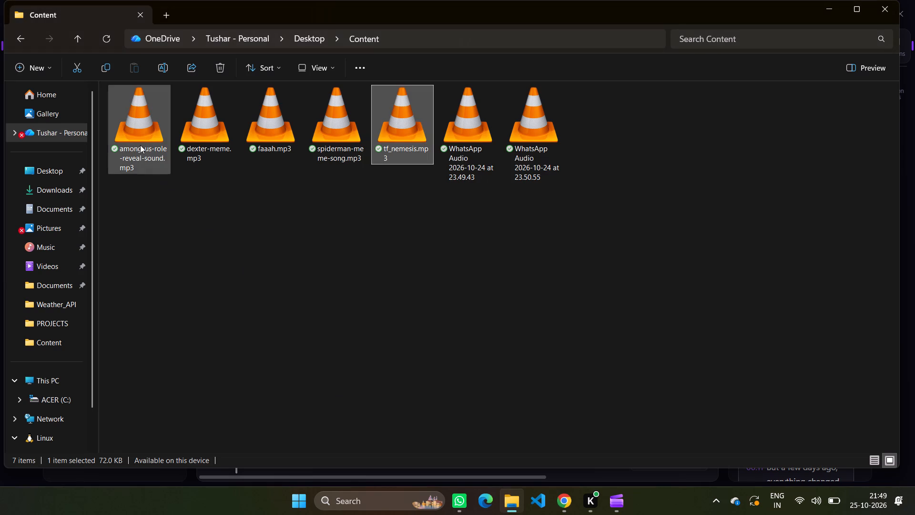
pyautogui.doubleClick(140, 145)
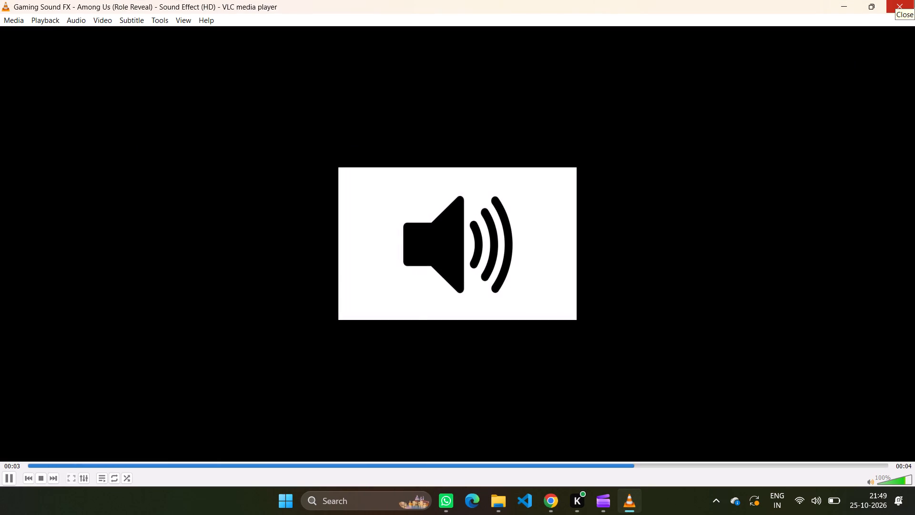
pyautogui.click(914, 0)
pyautogui.doubleClick(178, 114)
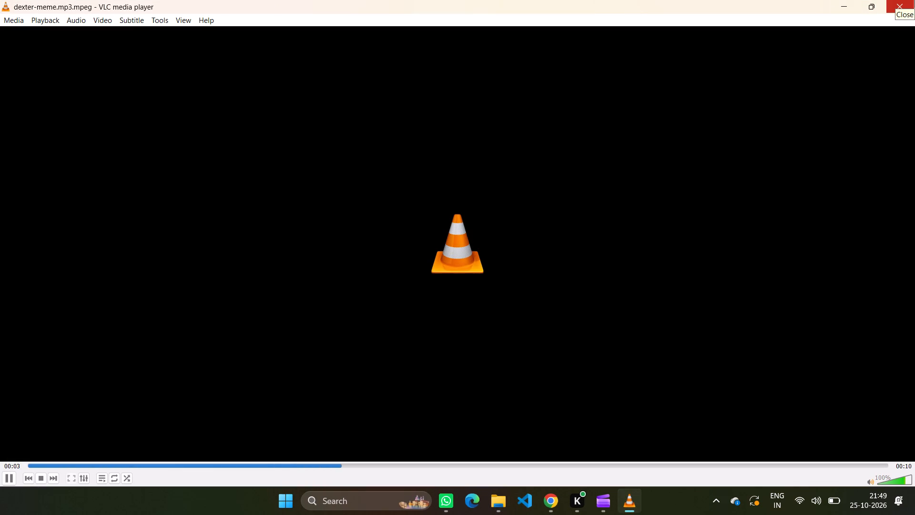
pyautogui.click(914, 0)
pyautogui.doubleClick(392, 151)
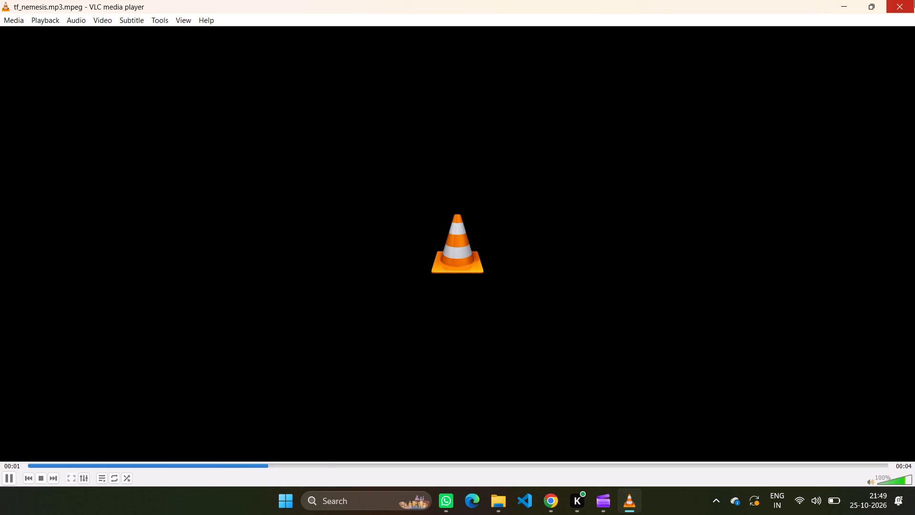
pyautogui.click(914, 0)
pyautogui.doubleClick(197, 127)
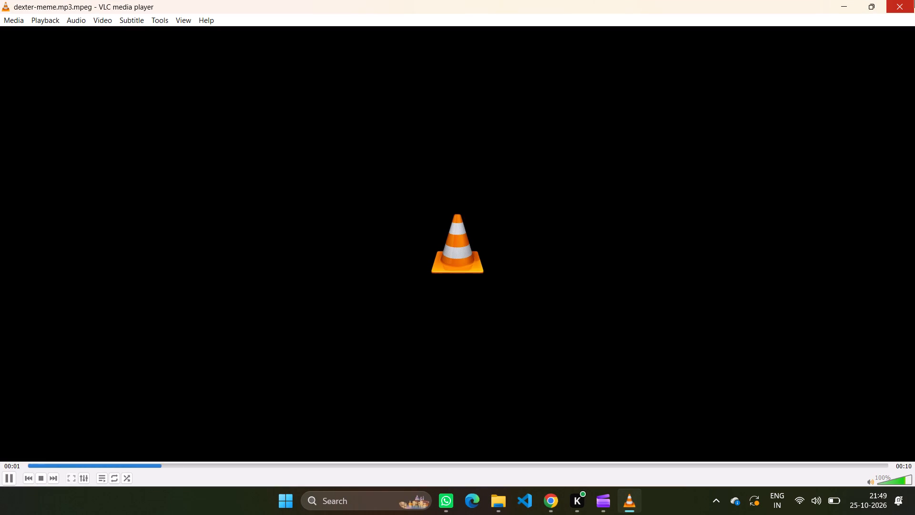
# Preview the faaah, WhatsApp Audio 2026-10-24 at 23.49.43 and among-us-role-reveal-sound audio files from the Content folder, closing the player after each.
pyautogui.click(914, 0)
pyautogui.doubleClick(269, 127)
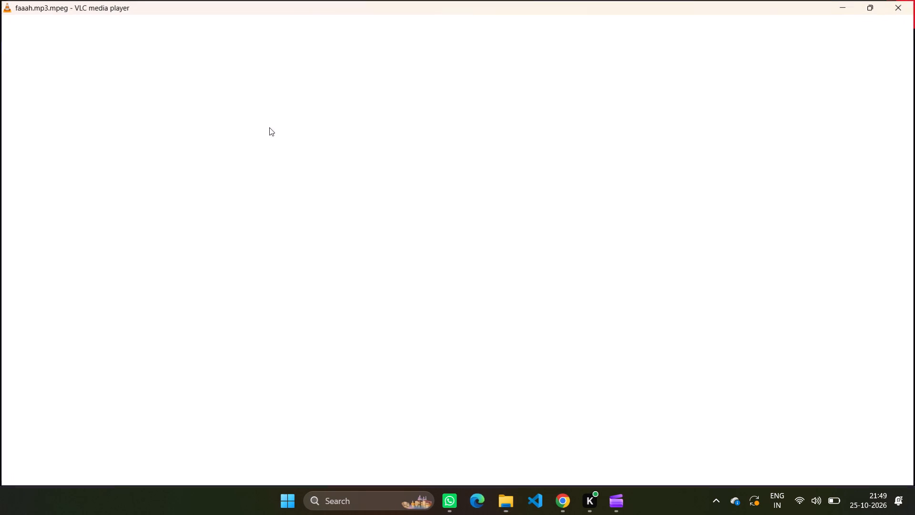
pyautogui.click(914, 0)
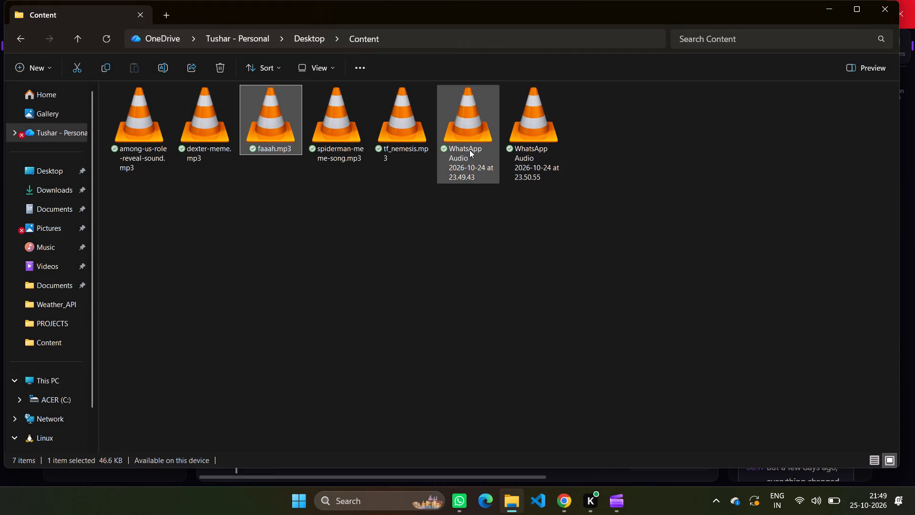
pyautogui.doubleClick(469, 150)
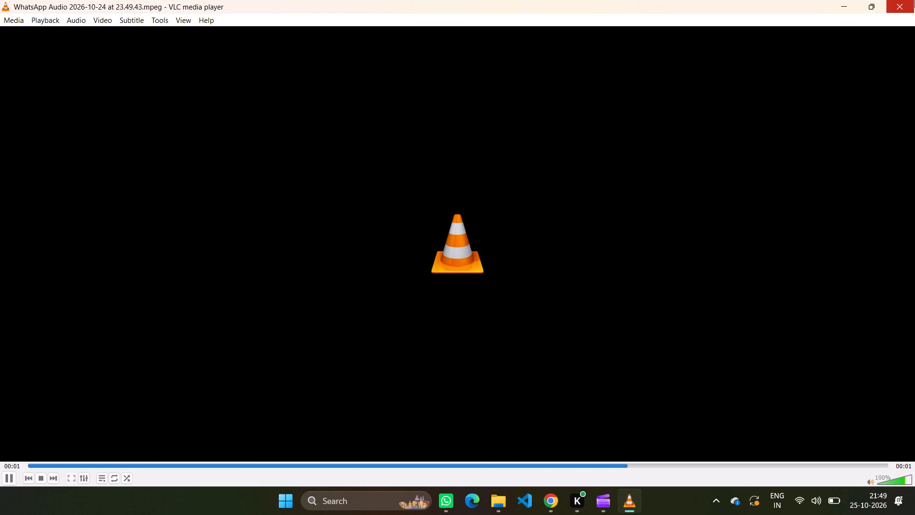
pyautogui.click(914, 0)
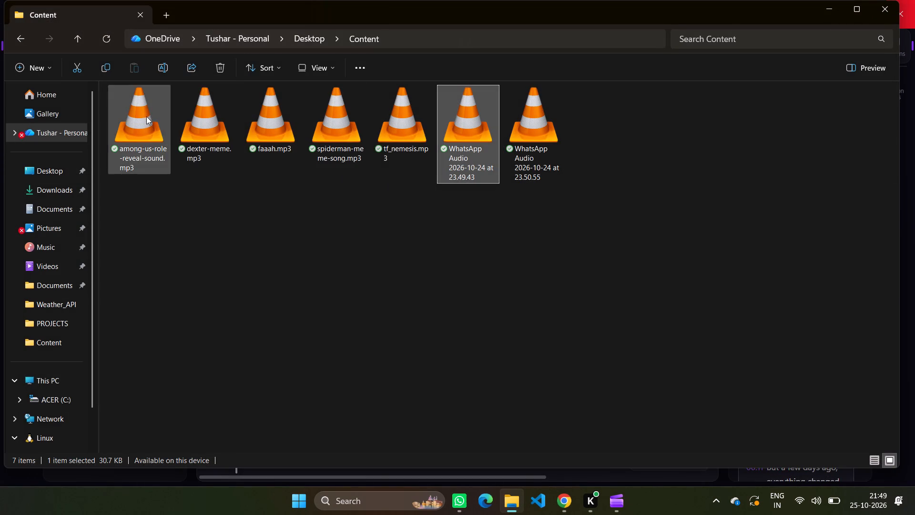
pyautogui.doubleClick(127, 145)
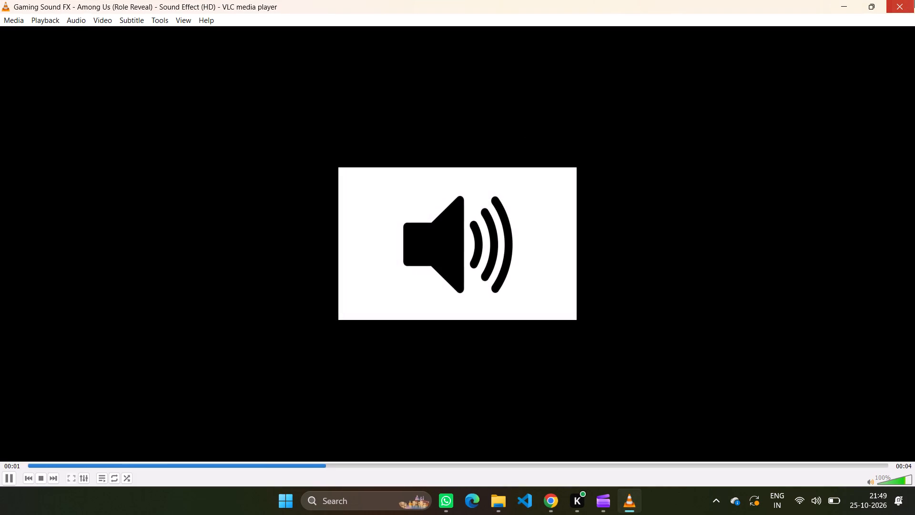
pyautogui.click(914, 0)
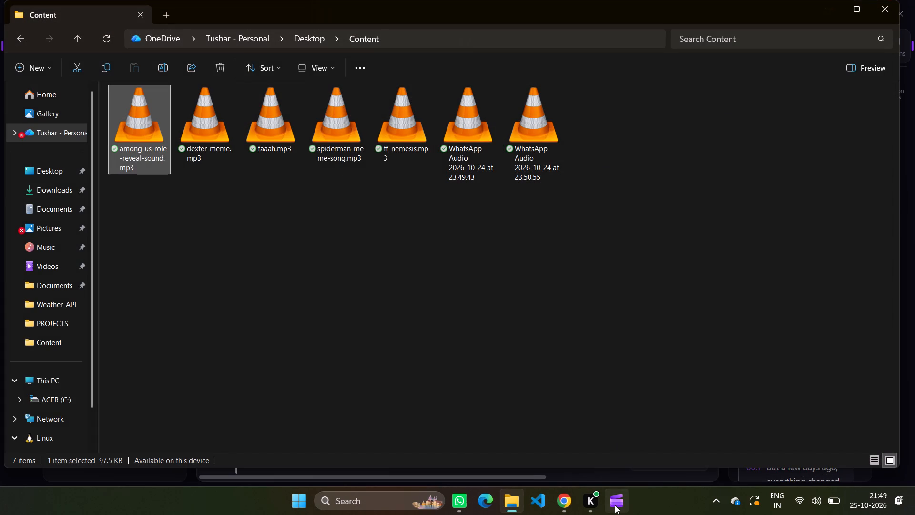
# Switch back to Clipchamp and play the video from 0:00 to review it with its voice-over and captions.
pyautogui.click(615, 505)
pyautogui.click(202, 354)
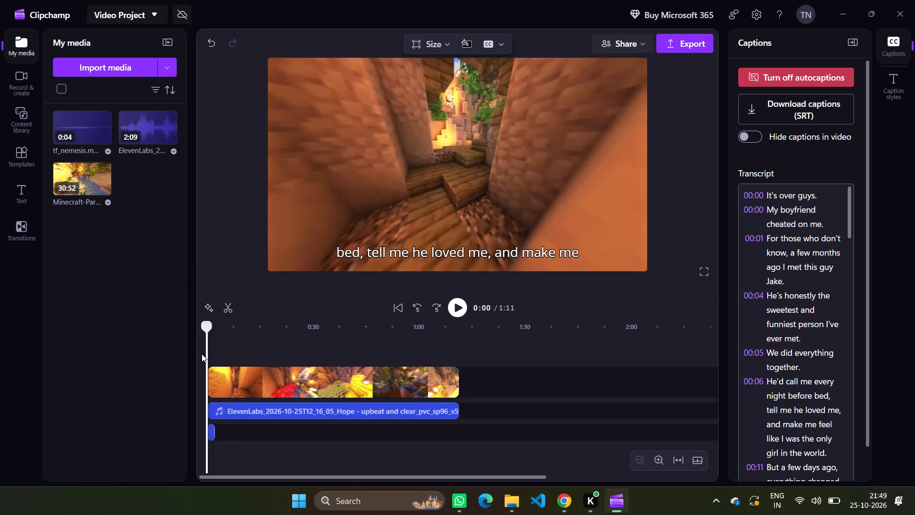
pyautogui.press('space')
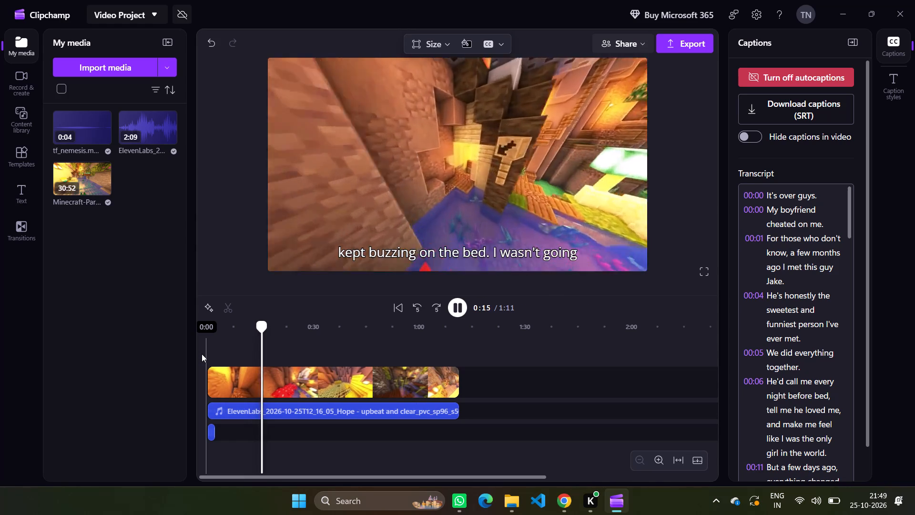
# In Clipchamp, play the video in short bursts from 0:15 and pause at 0:20, around the message from the girl.
pyautogui.press('space')
pyautogui.press('space')
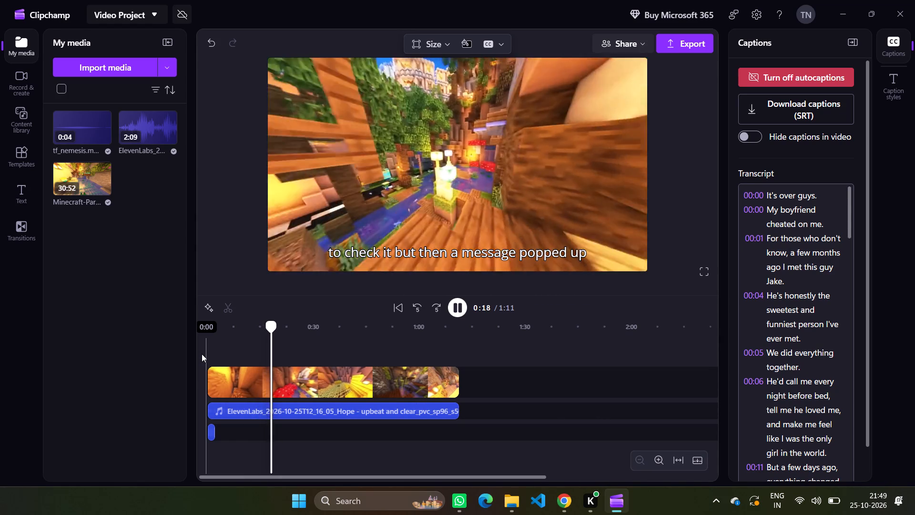
pyautogui.press('space')
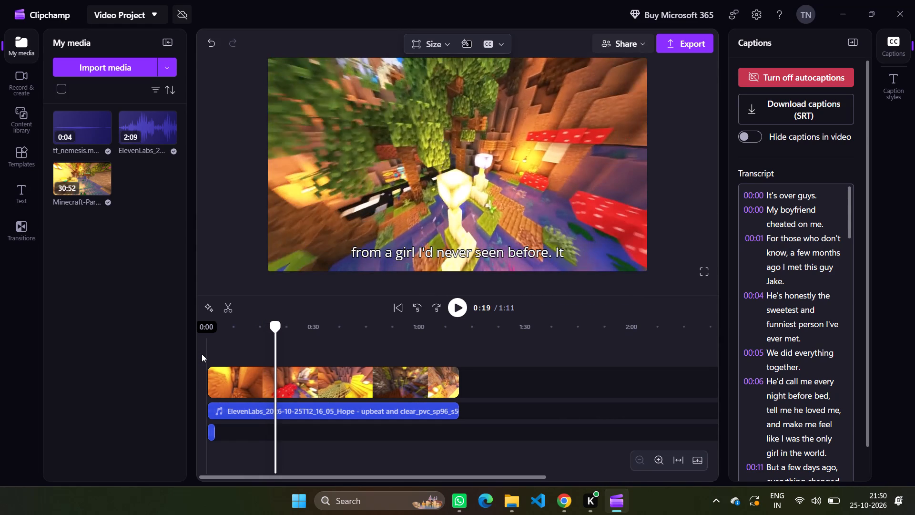
pyautogui.press('space')
pyautogui.press('space')
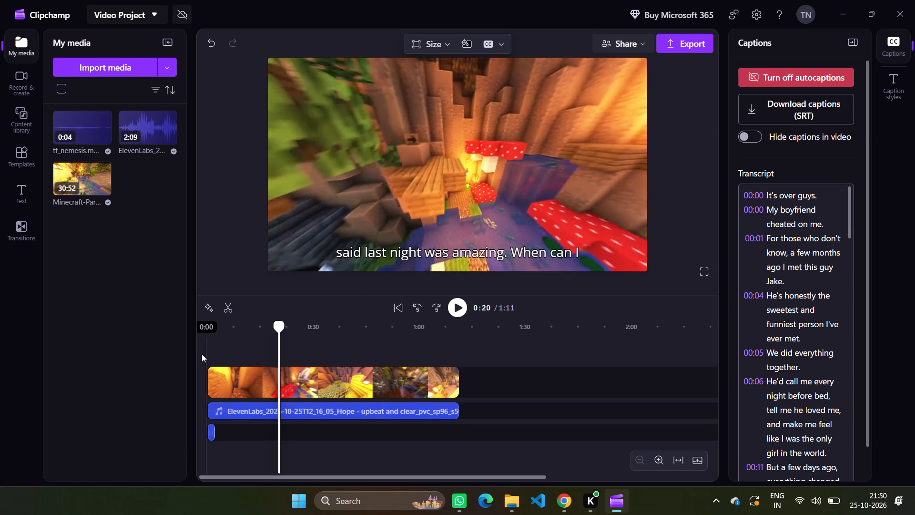
# Switch to the Content folder in File Explorer and preview the among-us-role-reveal-sound audio file again.
pyautogui.click(508, 508)
pyautogui.doubleClick(142, 152)
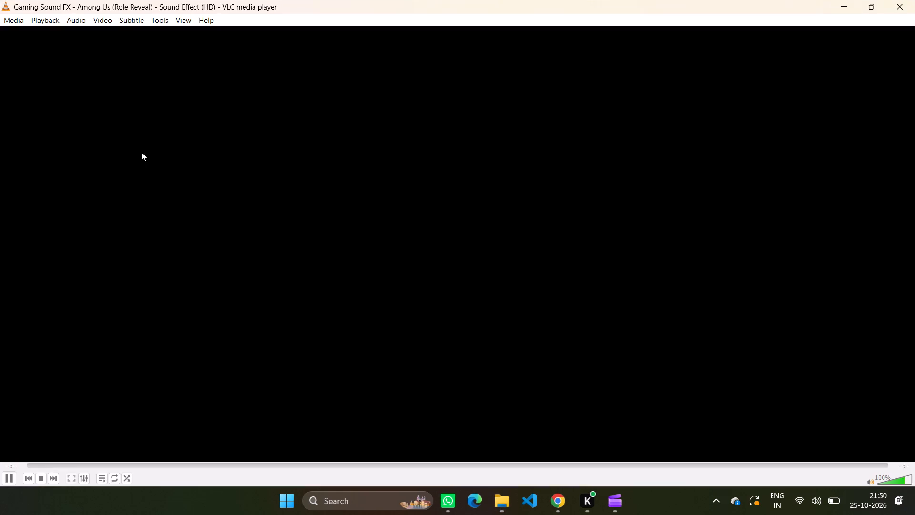
pyautogui.click(914, 0)
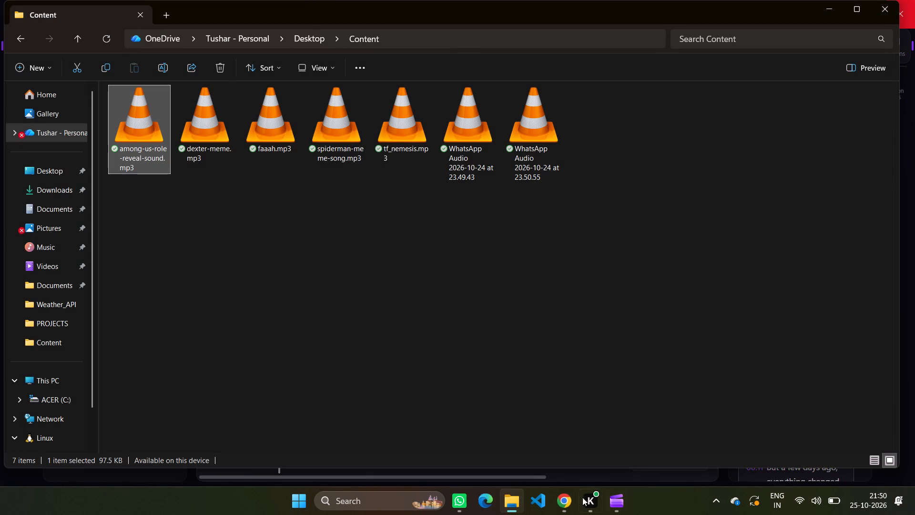
# Return to Clipchamp and import among-us-role-reveal-sound.mp3 into the project media.
pyautogui.click(630, 506)
pyautogui.click(612, 503)
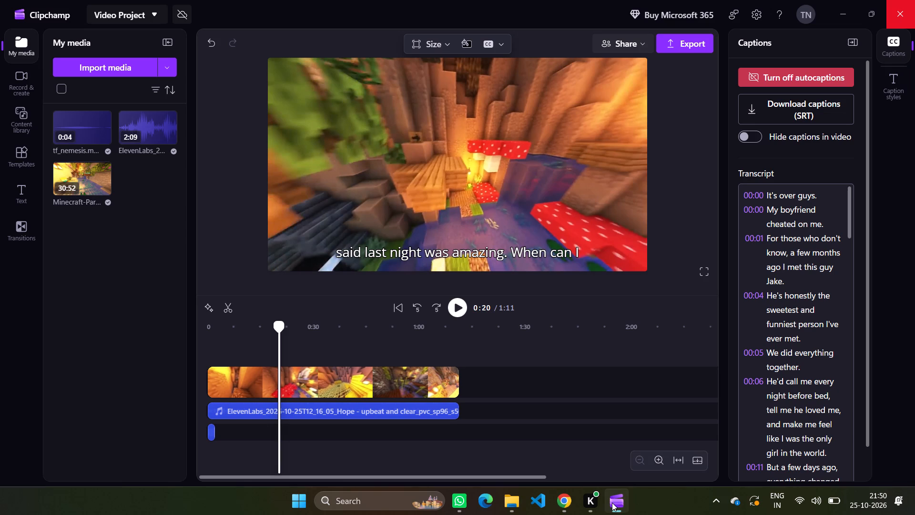
pyautogui.click(84, 63)
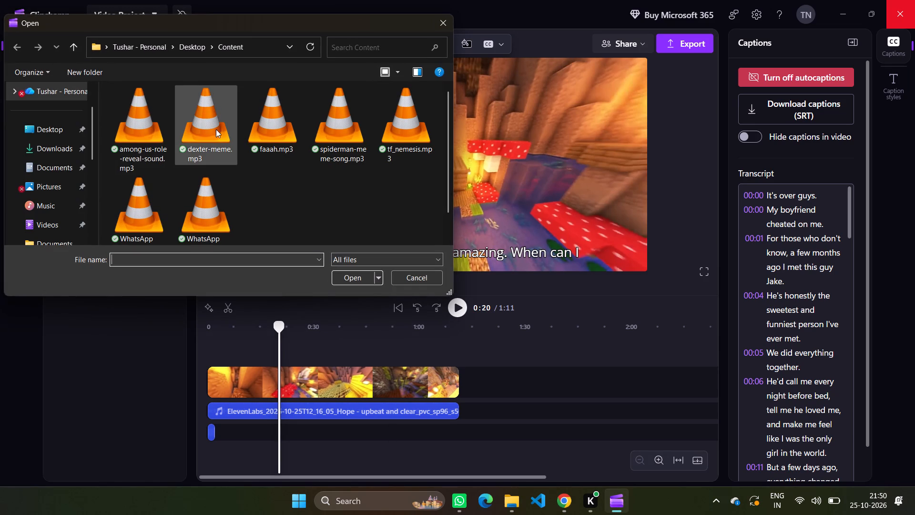
pyautogui.click(114, 135)
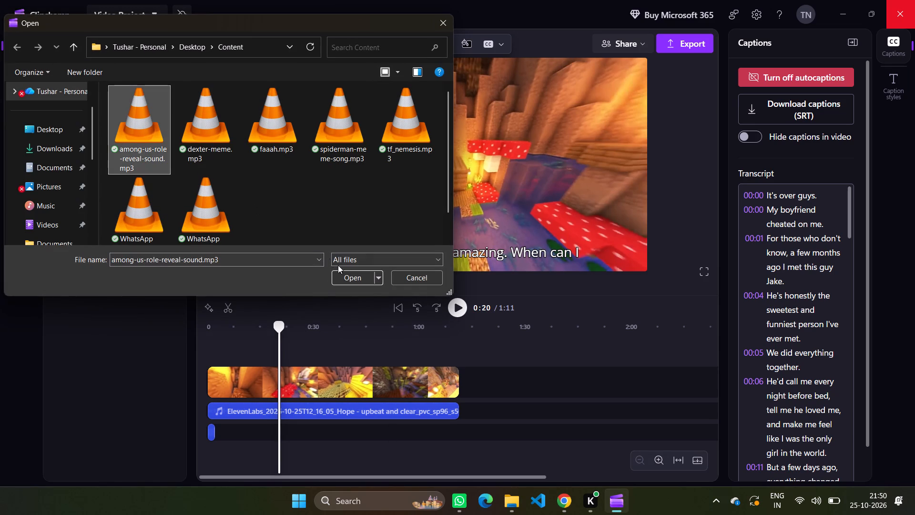
pyautogui.click(346, 275)
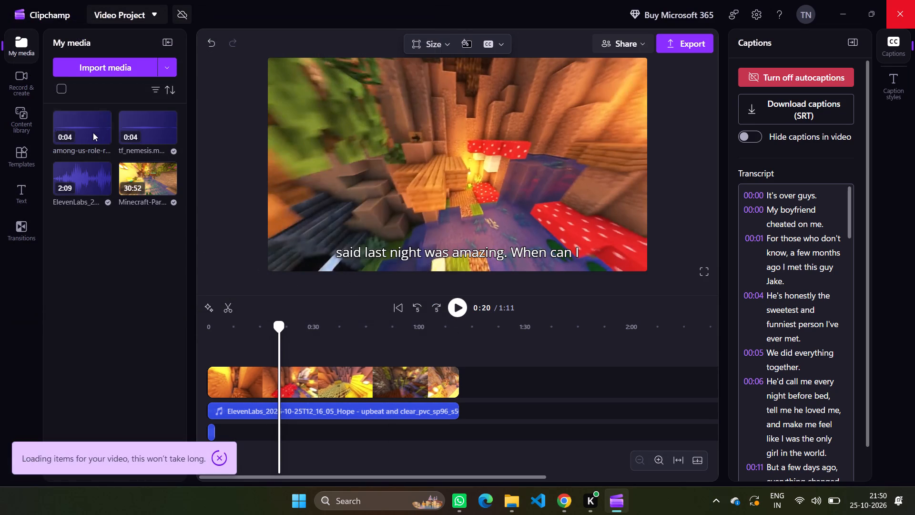
# Place the among-us-role-reveal-sound clip at 0:20 on the sound-effect track with the tf_nemesis clip.
pyautogui.moveTo(70, 122); pyautogui.dragTo(294, 426)
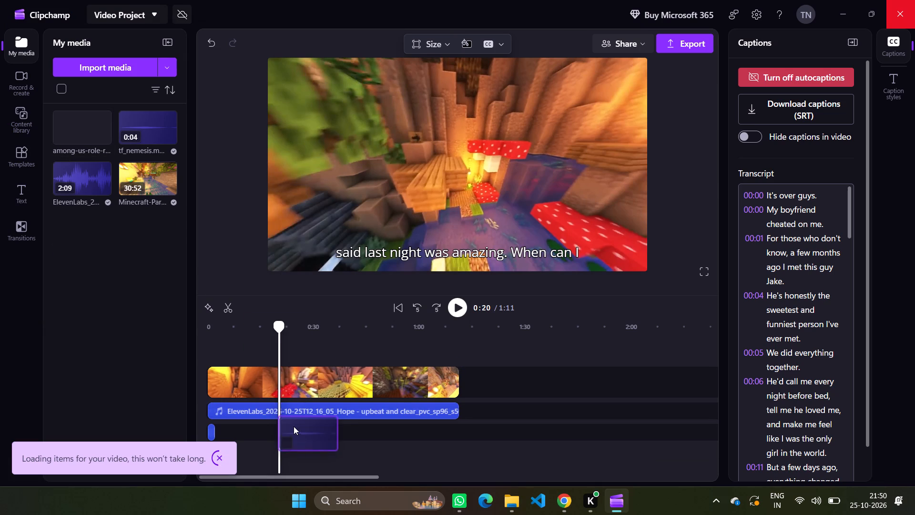
pyautogui.moveTo(294, 426); pyautogui.dragTo(296, 428)
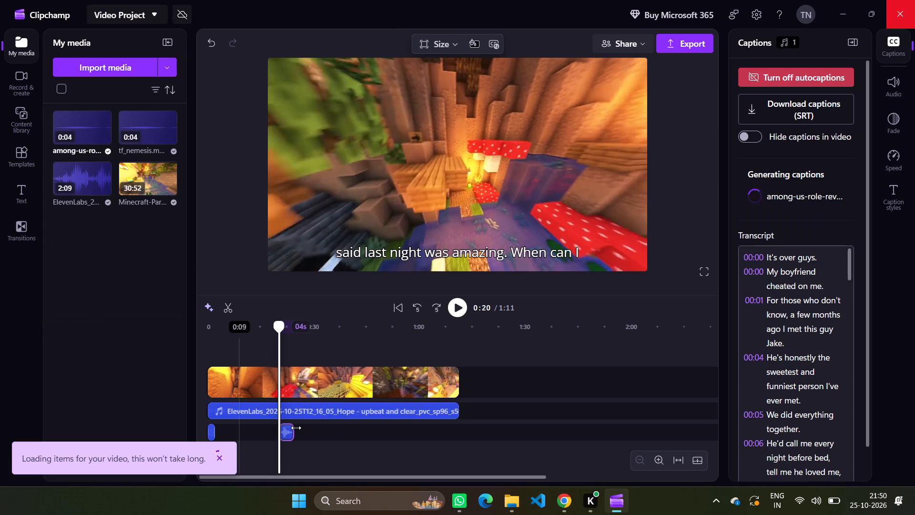
# Play the passage from about 0:18, and again from 0:17, in short bursts to check the among-us sound's timing against the voice-over.
pyautogui.click(270, 345)
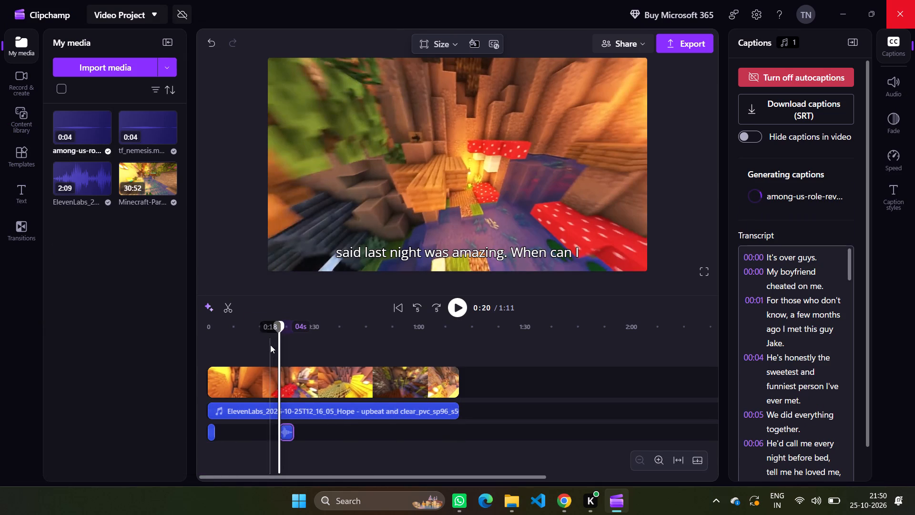
pyautogui.click(452, 312)
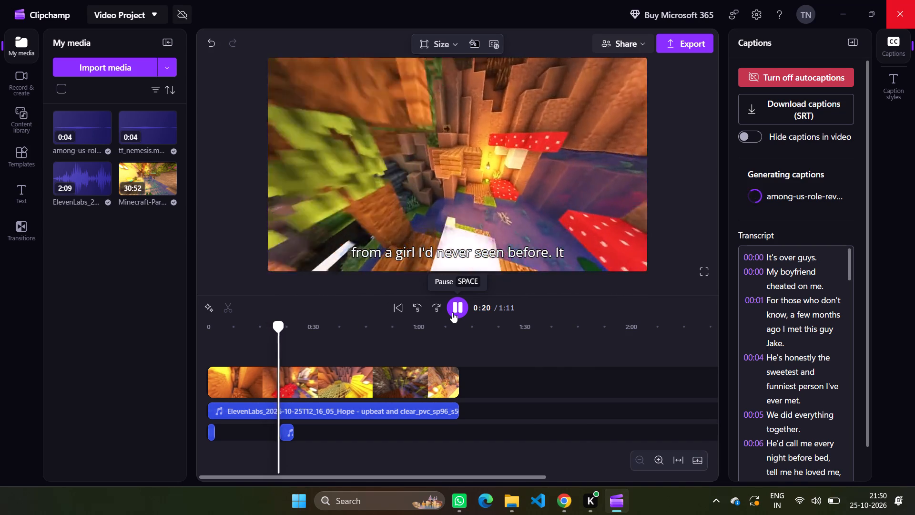
pyautogui.press('space')
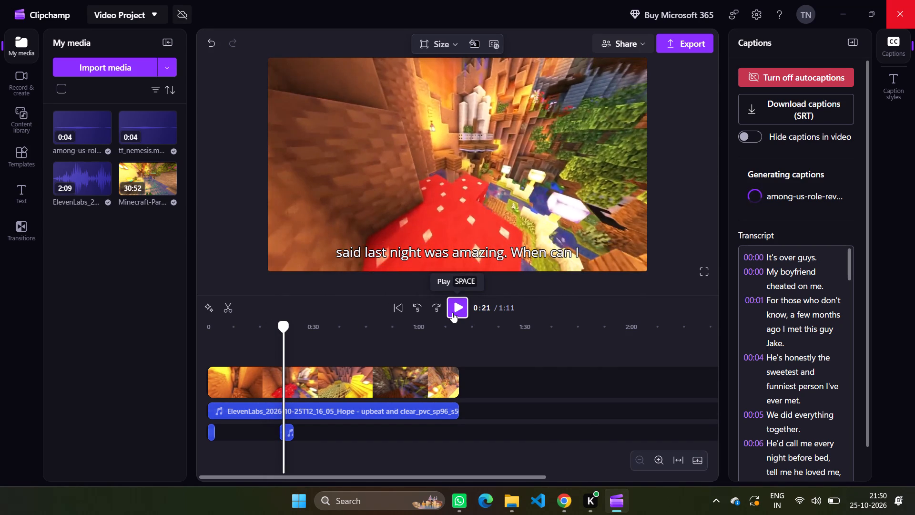
pyautogui.press('space')
pyautogui.press('space')
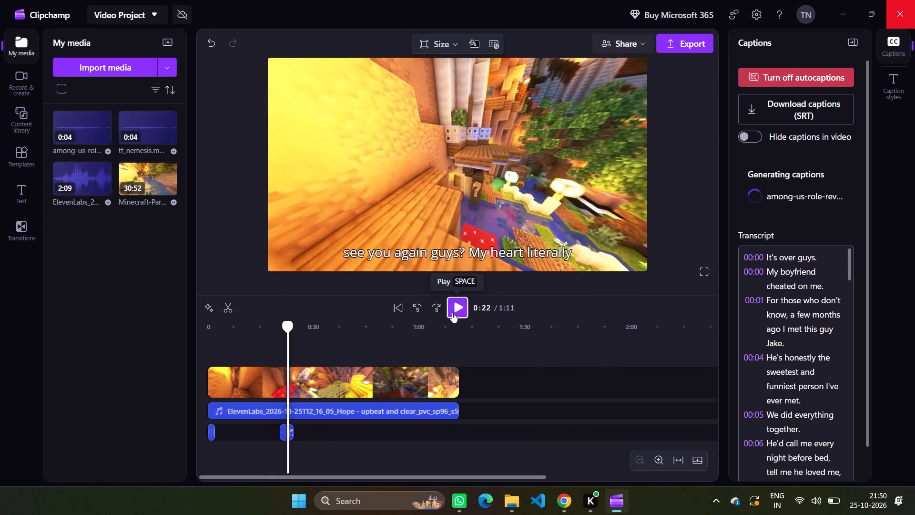
pyautogui.click(266, 331)
pyautogui.press('space')
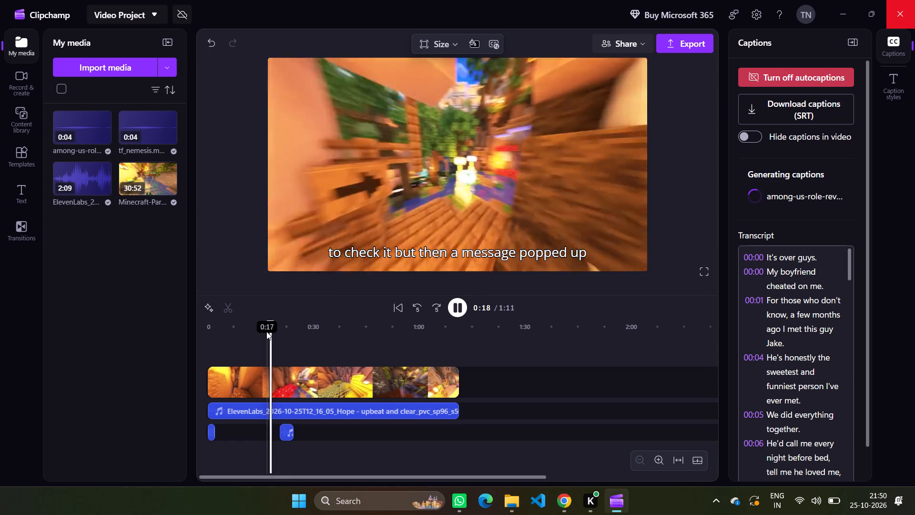
pyautogui.press('space')
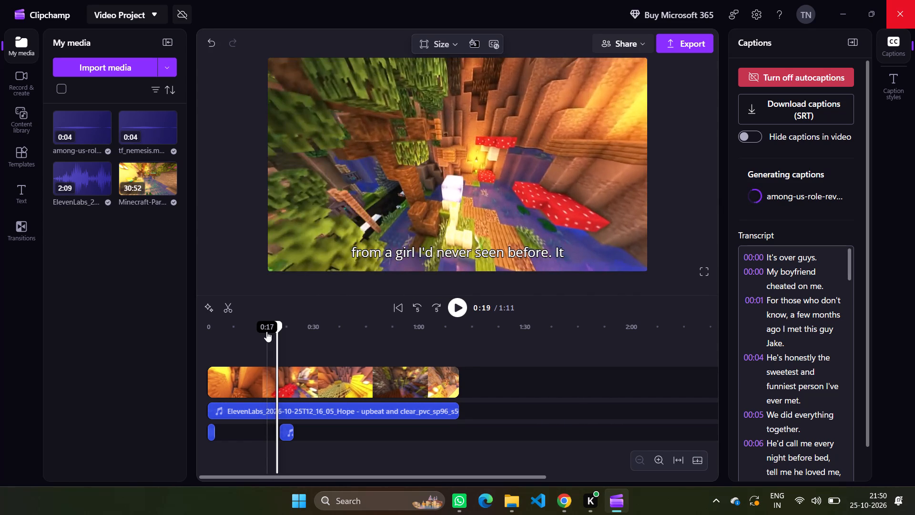
pyautogui.press('space')
pyautogui.press('space')
pyautogui.press('space')
pyautogui.press('space')
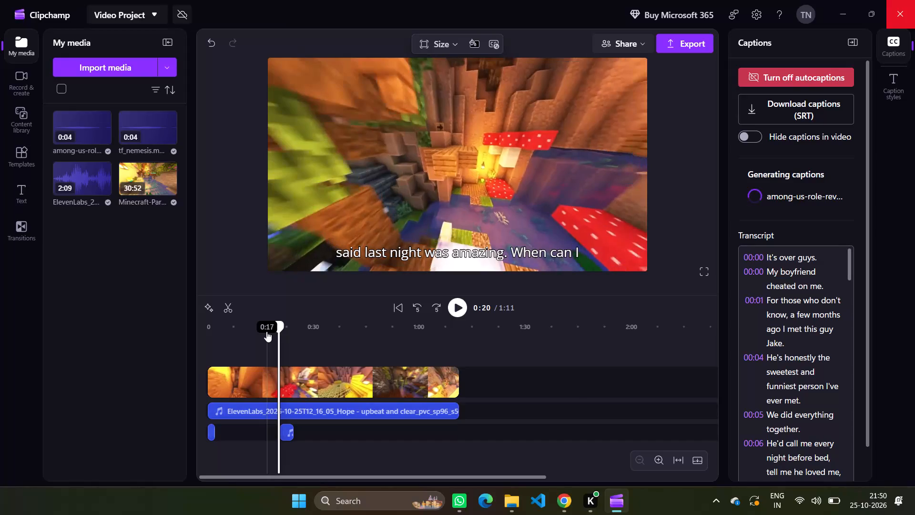
# Shift the among-us sound clip slightly earlier to start at about 0:19, and check it by playing from 0:17.
pyautogui.moveTo(288, 433); pyautogui.dragTo(285, 433)
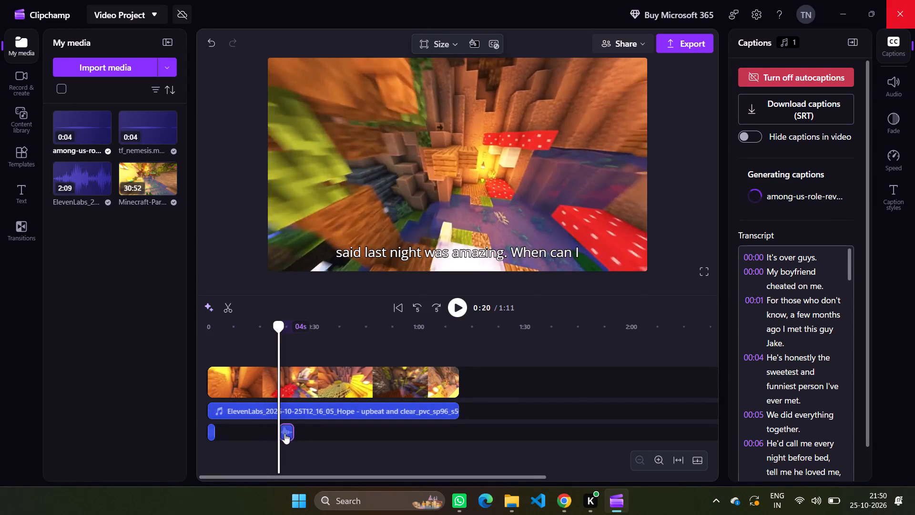
pyautogui.moveTo(285, 433); pyautogui.dragTo(283, 433)
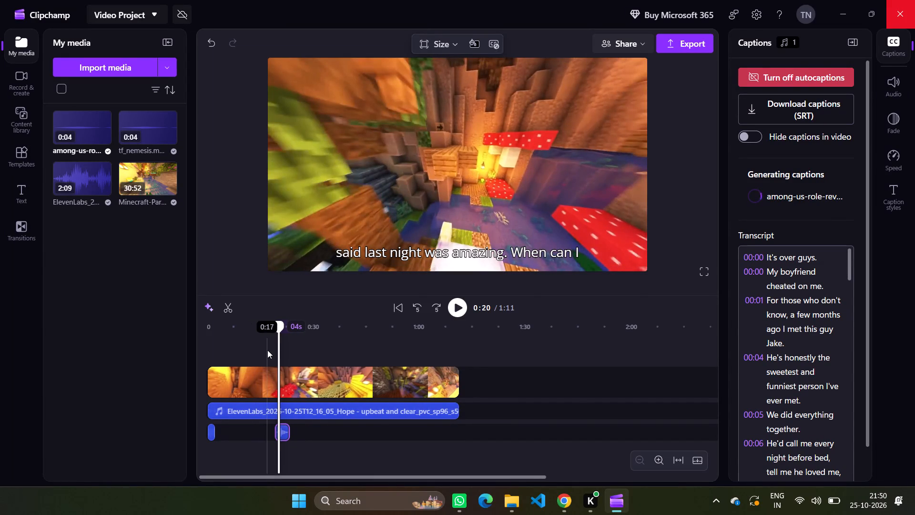
pyautogui.click(267, 350)
pyautogui.press('space')
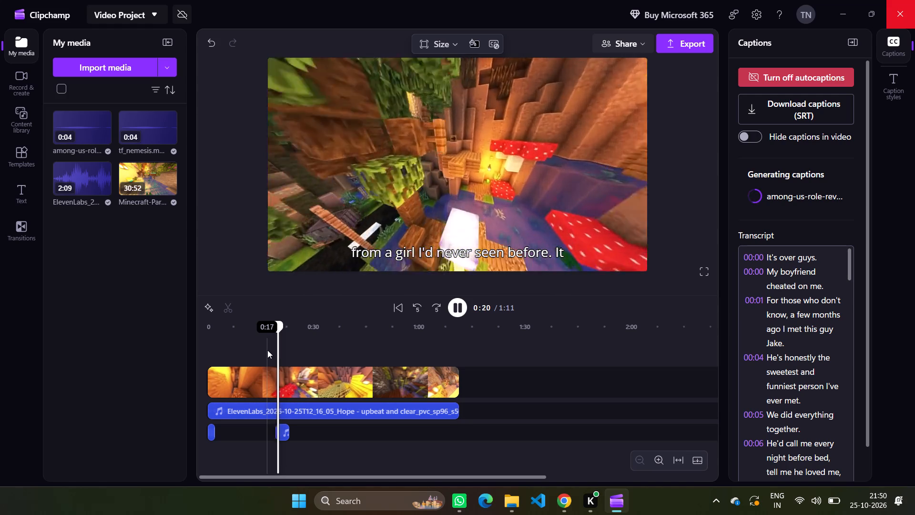
pyautogui.press('space')
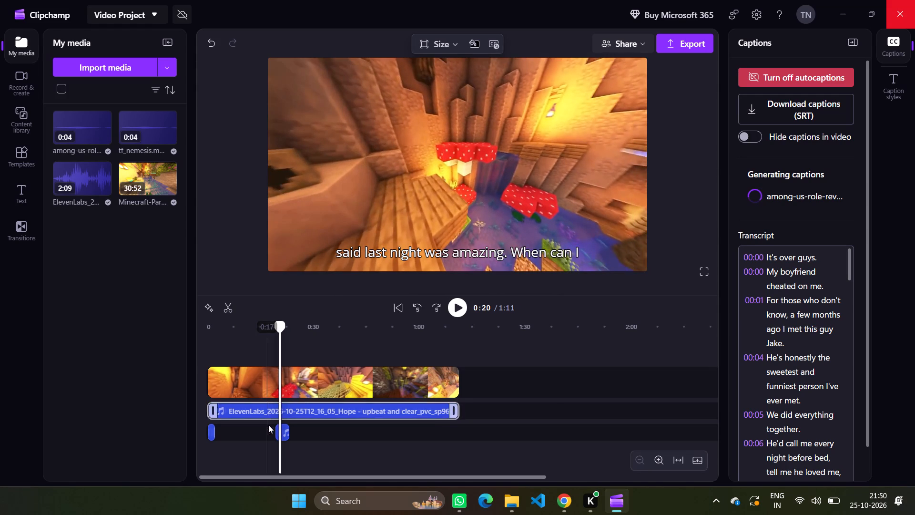
# Nudge the among-us sound clip slightly later to start at about 0:20, and check it by playing from 0:16 to 0:22.
pyautogui.click(284, 432)
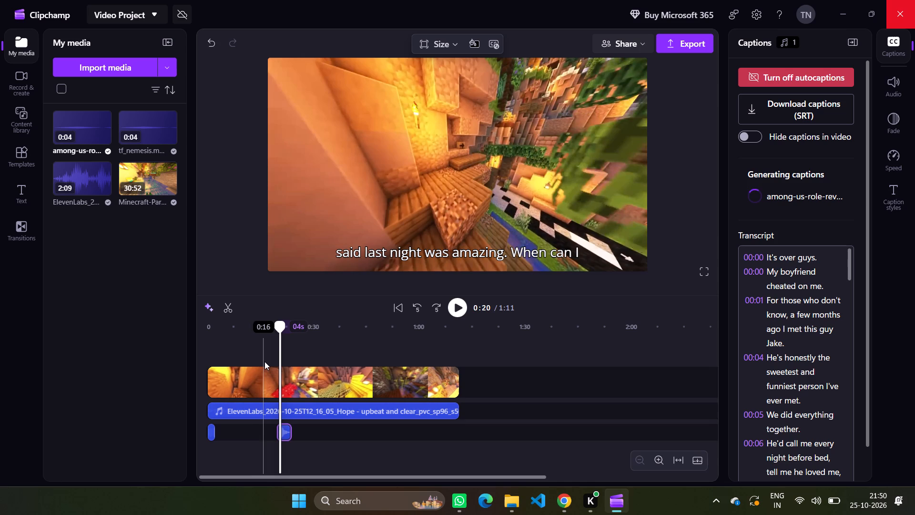
pyautogui.click(264, 361)
pyautogui.press('space')
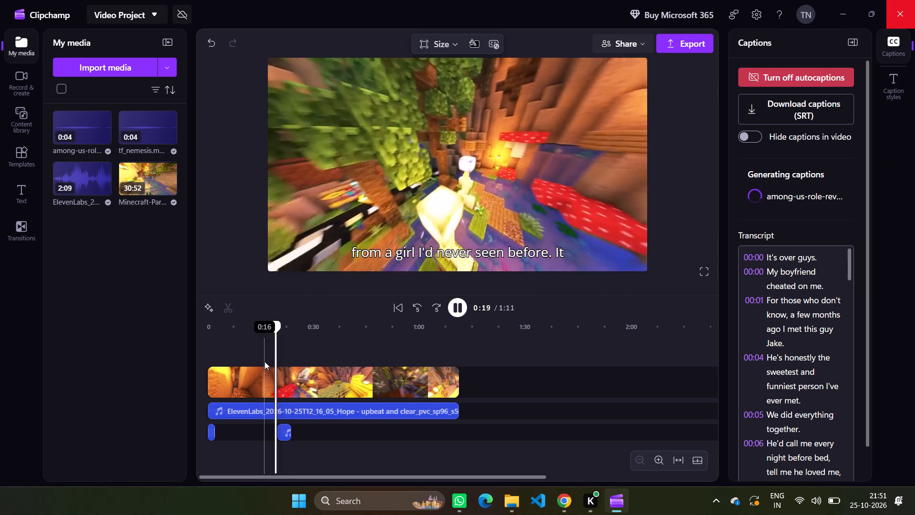
pyautogui.press('m')
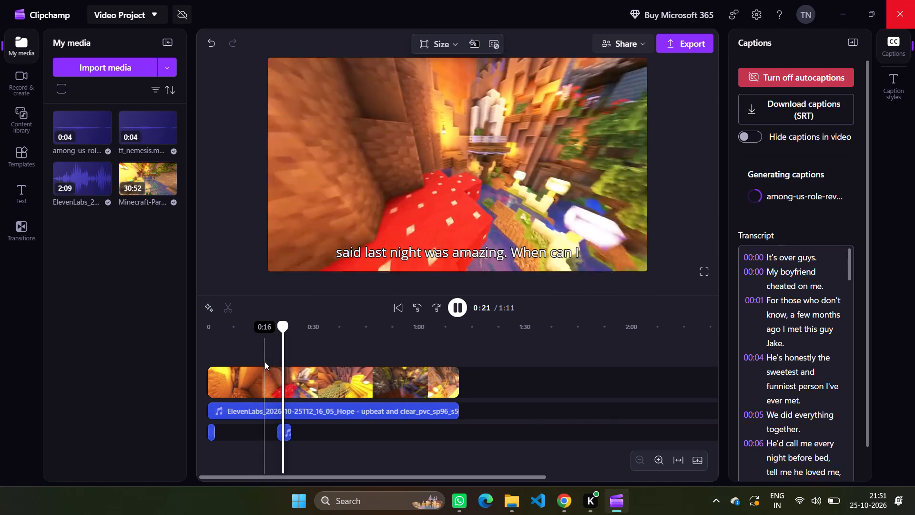
pyautogui.press('space')
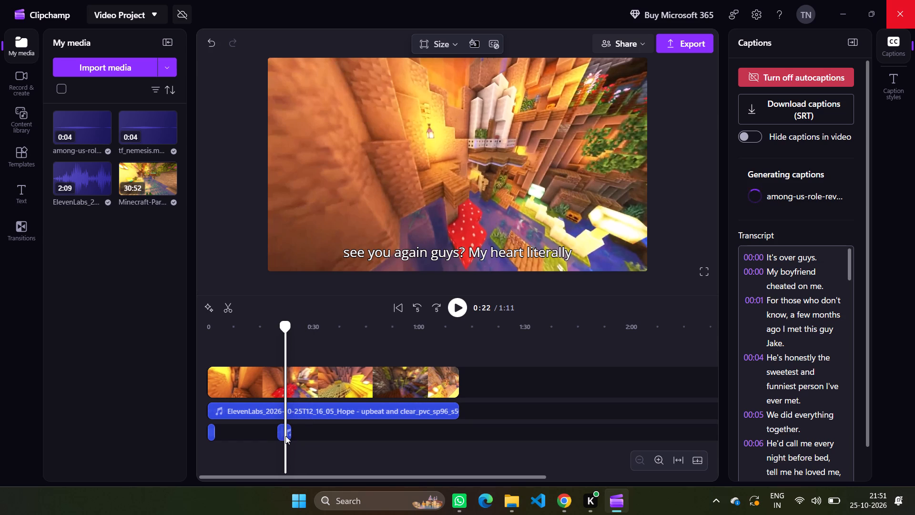
# Play the video from 0:19 through 0:35 to check the among-us sound and listen to the story that follows.
pyautogui.click(285, 436)
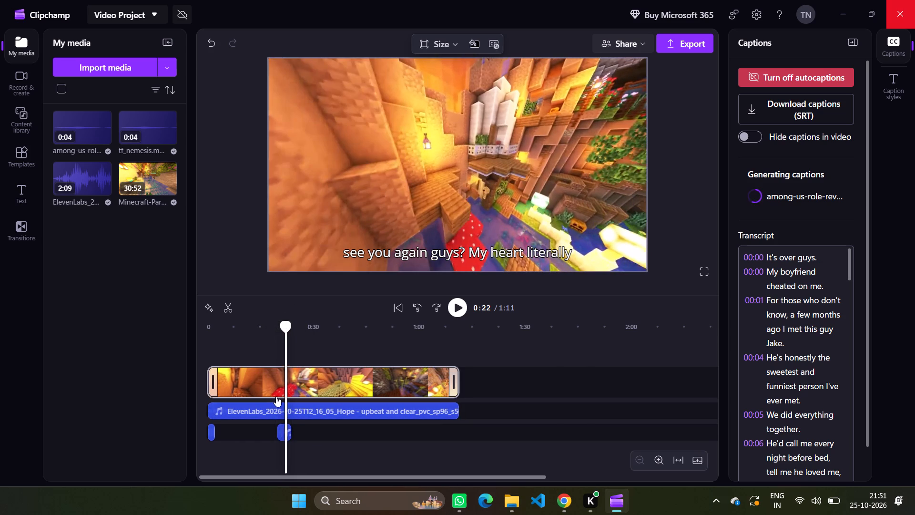
pyautogui.click(276, 396)
pyautogui.click(276, 358)
pyautogui.press('space')
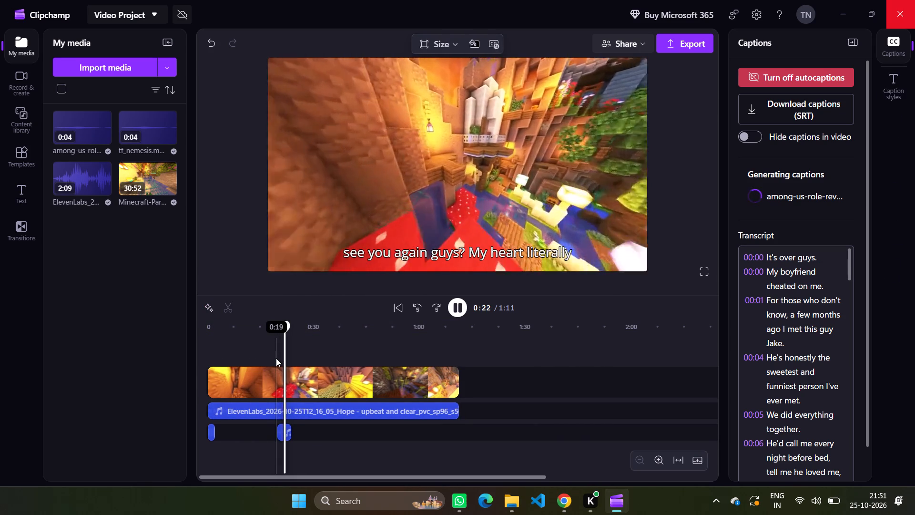
pyautogui.press('space')
pyautogui.press('space')
pyautogui.press('space')
pyautogui.press('space')
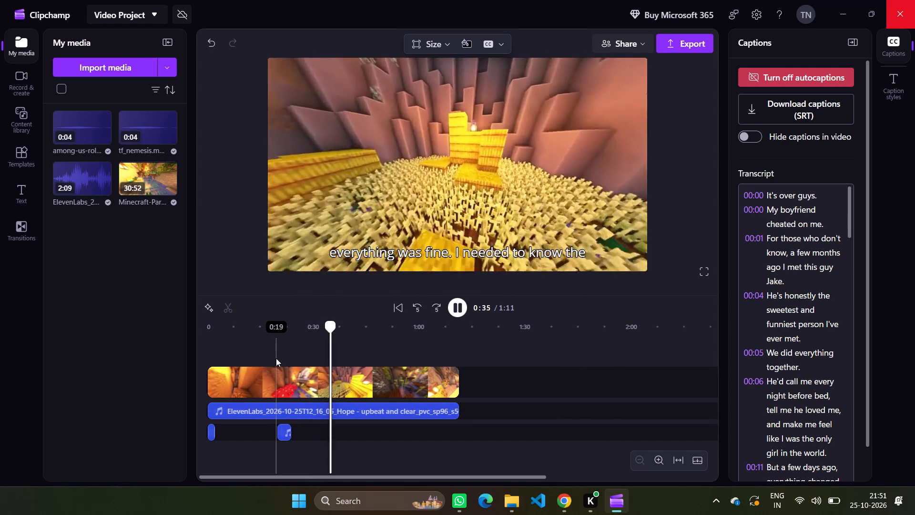
# Jump playback to the end of the video at 1:11.
pyautogui.click(463, 332)
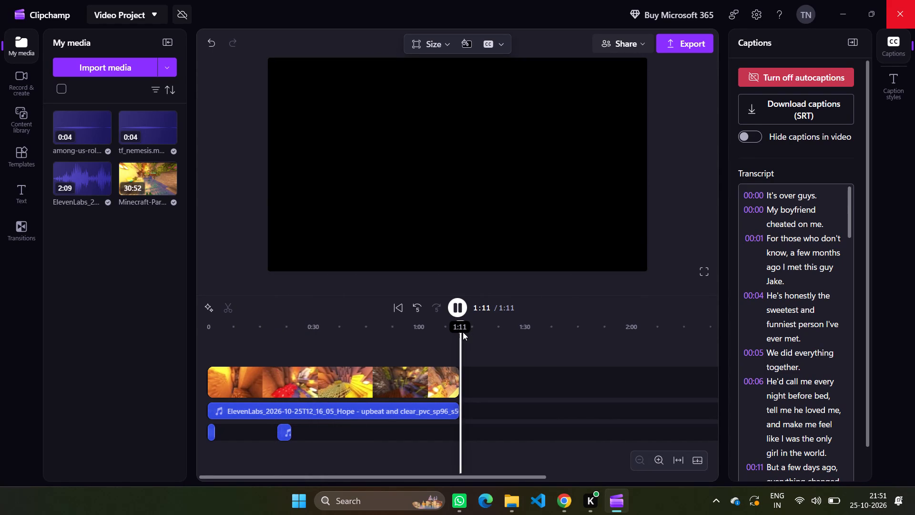
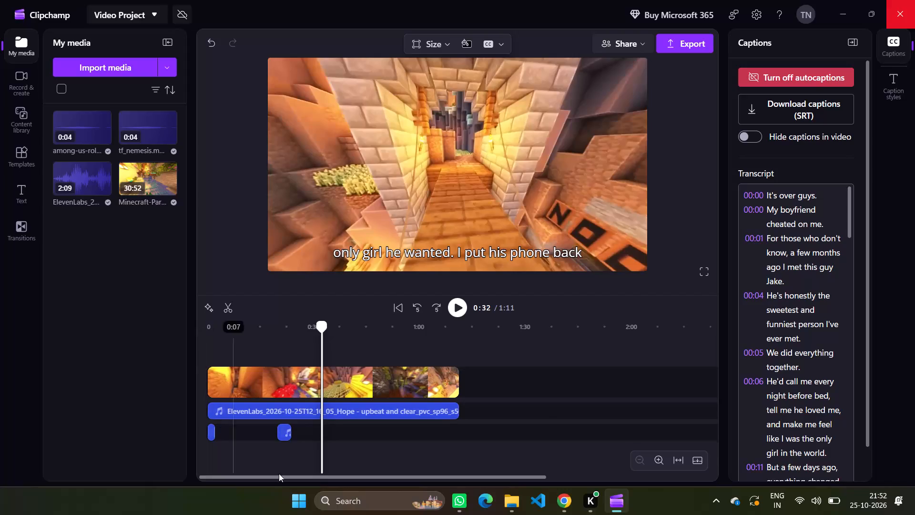
# Switch to the Content folder in File Explorer and listen to dexter-meme.mp3 and the WhatsApp audio from 23.49.43.
pyautogui.click(505, 510)
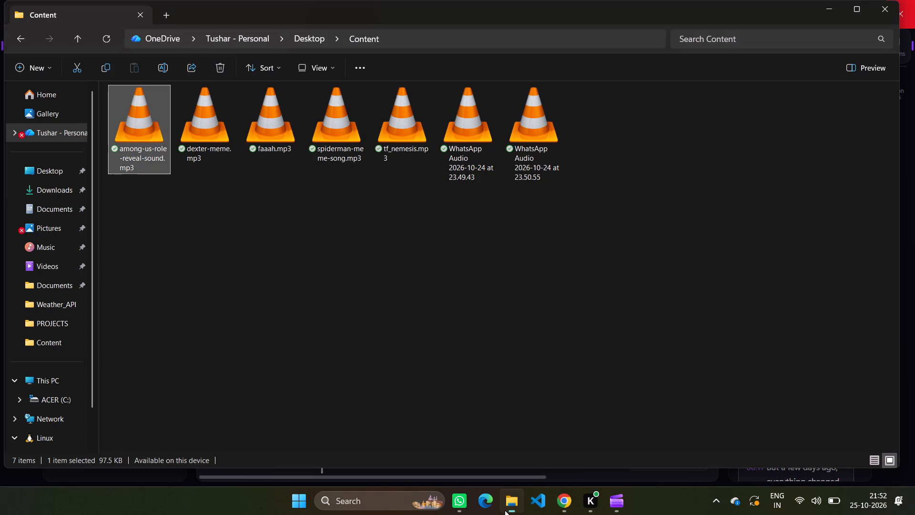
pyautogui.doubleClick(216, 116)
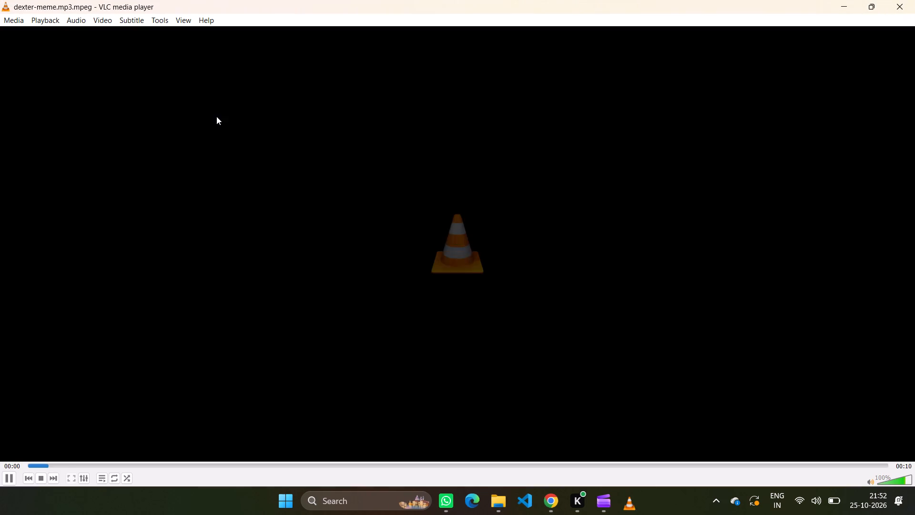
pyautogui.click(914, 0)
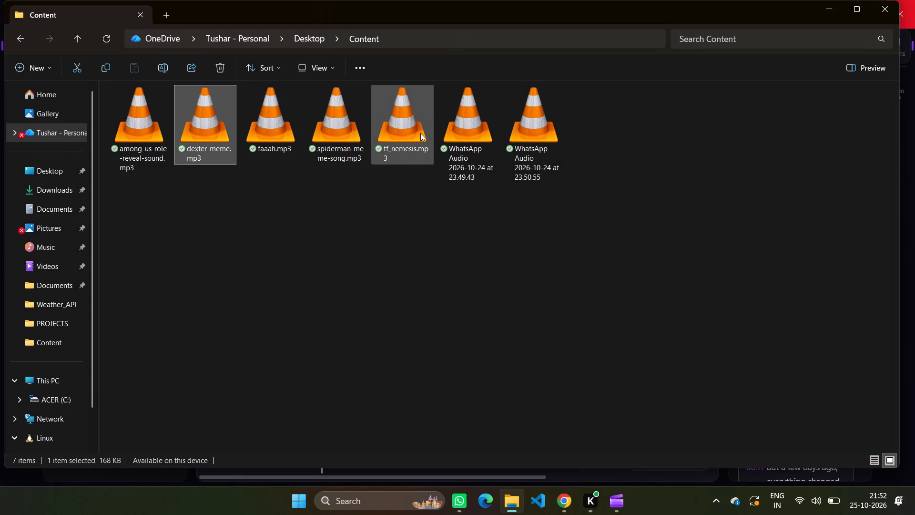
pyautogui.doubleClick(490, 133)
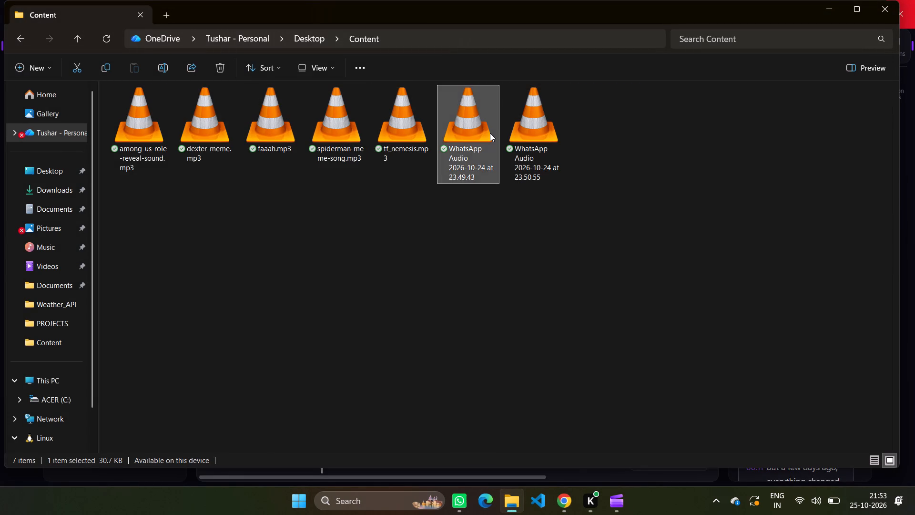
pyautogui.click(914, 0)
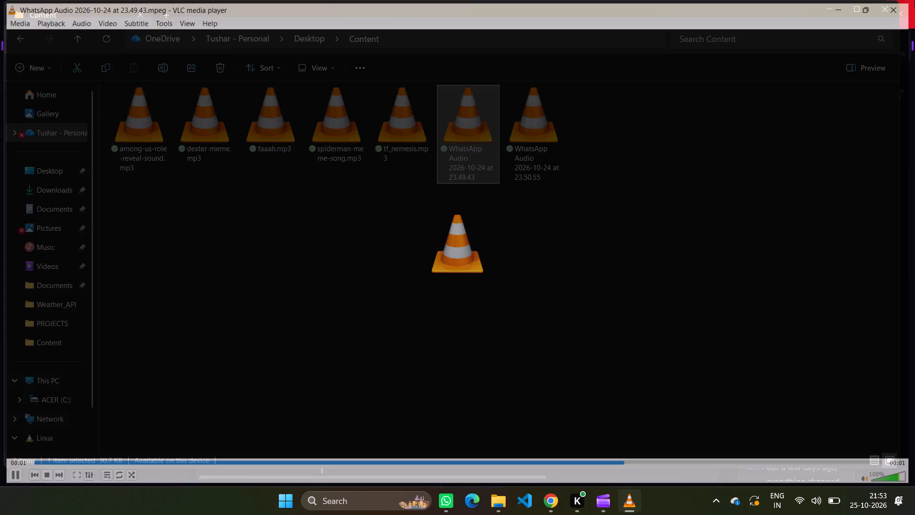
# Return to Clipchamp and import dexter-meme.mp3 from the Content folder into the project media.
pyautogui.click(618, 506)
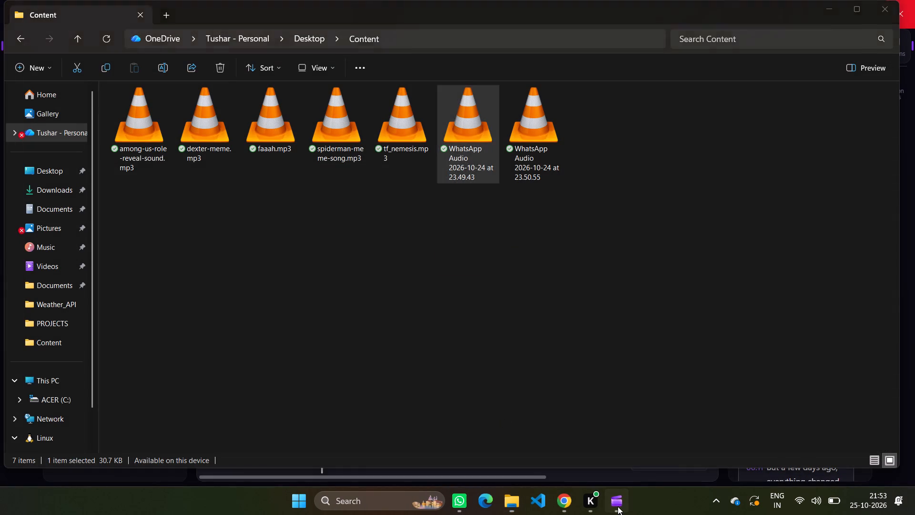
pyautogui.click(96, 65)
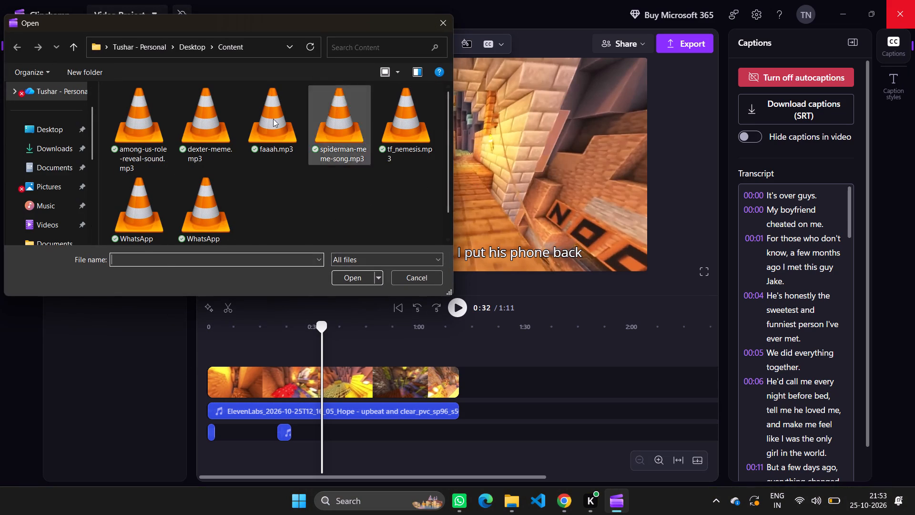
pyautogui.click(222, 130)
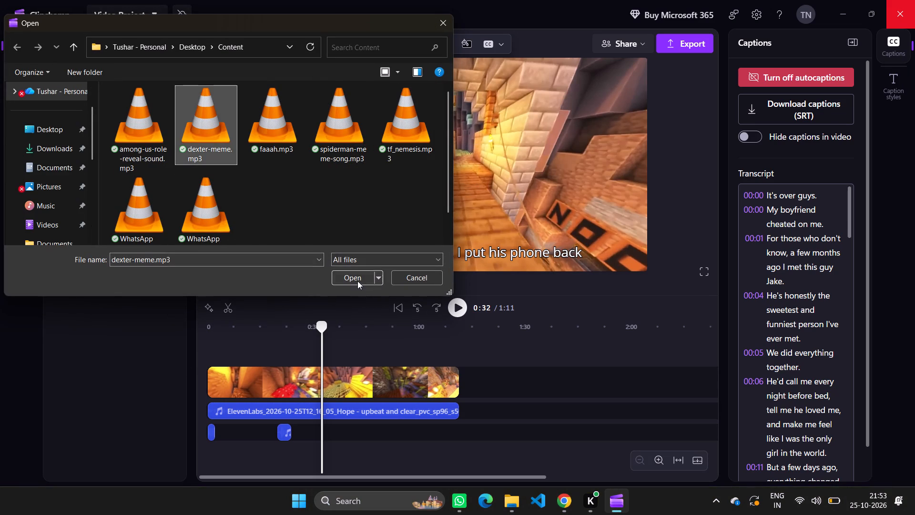
pyautogui.click(357, 279)
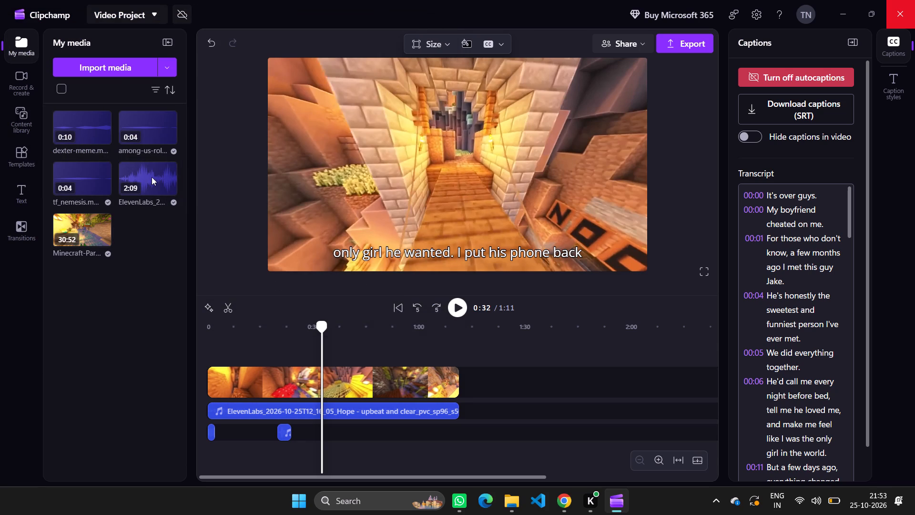
# Import the faaah.mp3 sound from the Content folder into the project media.
pyautogui.click(97, 63)
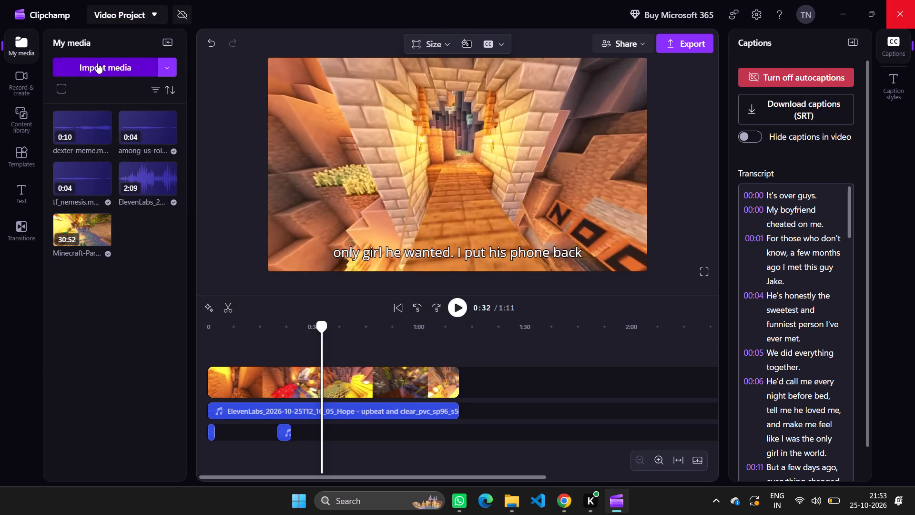
pyautogui.click(292, 131)
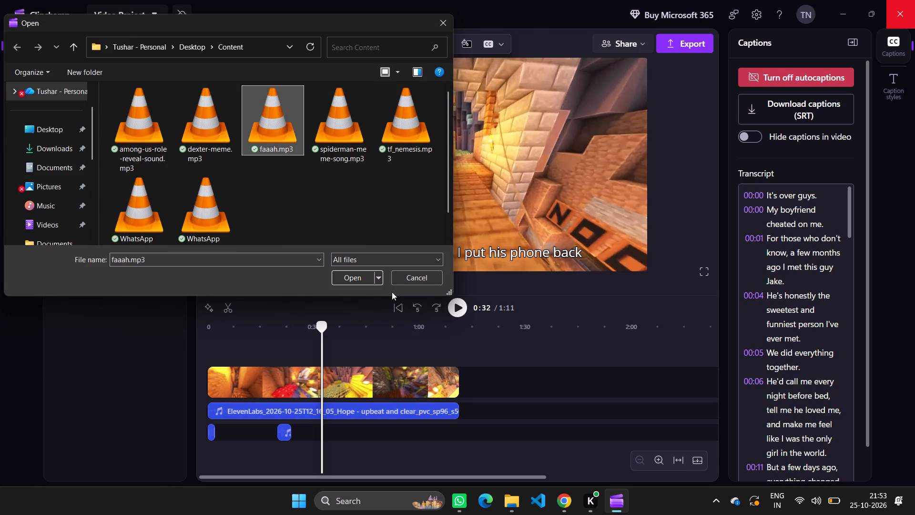
pyautogui.click(362, 280)
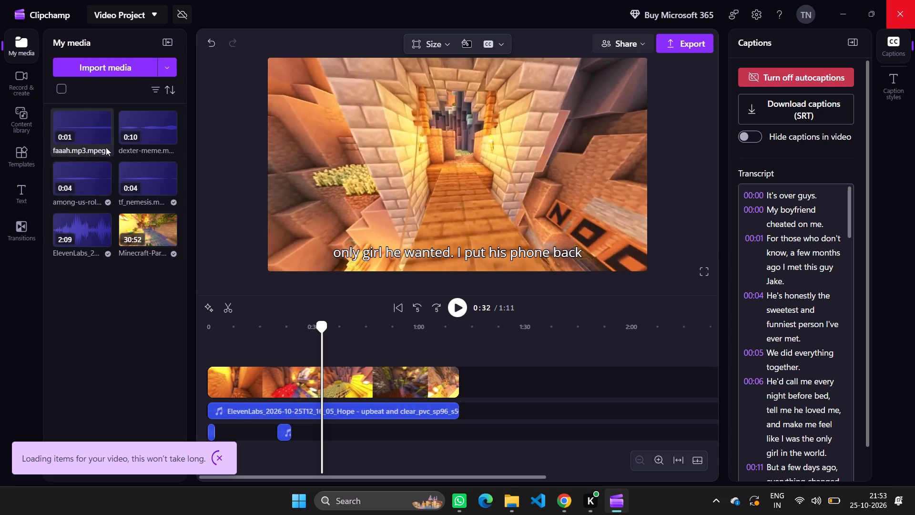
# Add the dexter-meme sound to the sound-effects track at about 0:29, and check the placement by playing from 0:17 to 0:27.
pyautogui.moveTo(139, 134); pyautogui.dragTo(329, 429)
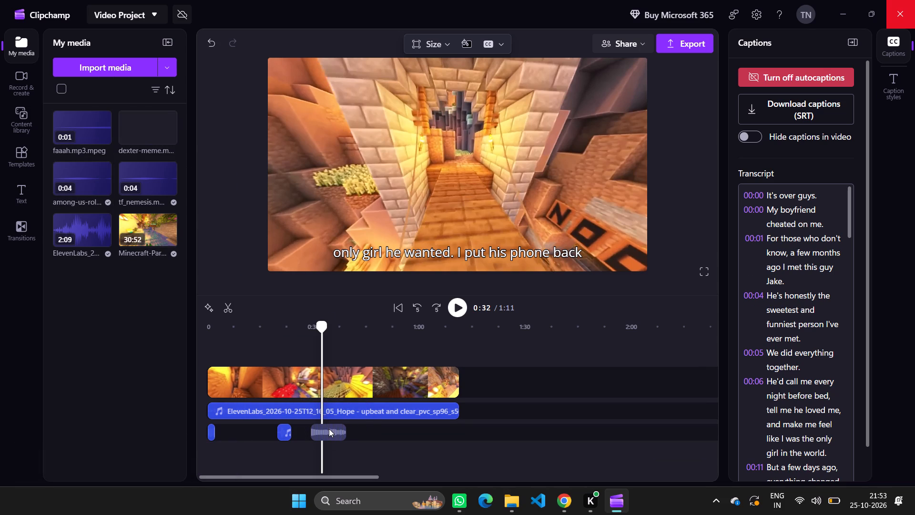
pyautogui.click(267, 345)
pyautogui.press('space')
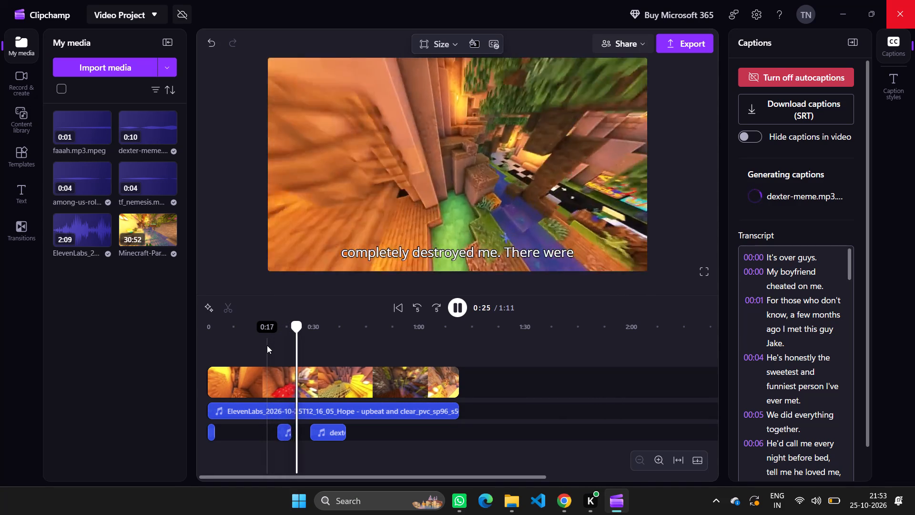
pyautogui.press('space')
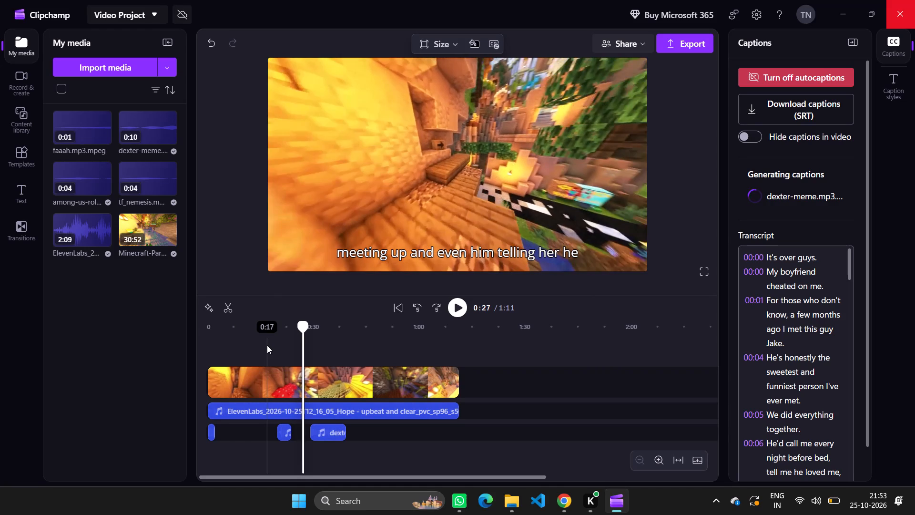
# Shift the dexter-meme sound clip earlier to start at about 0:26, and check it by playing from the beginning to 0:32.
pyautogui.moveTo(323, 427); pyautogui.dragTo(309, 428)
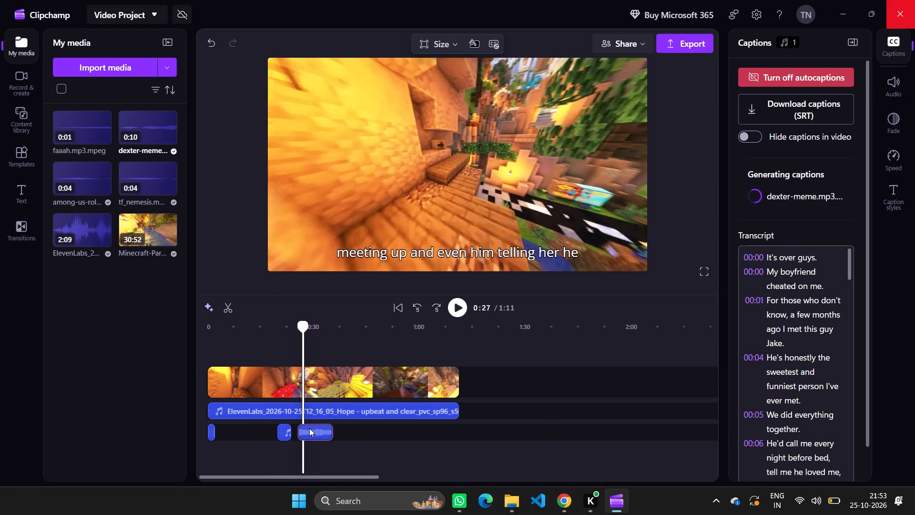
pyautogui.moveTo(309, 428); pyautogui.dragTo(311, 428)
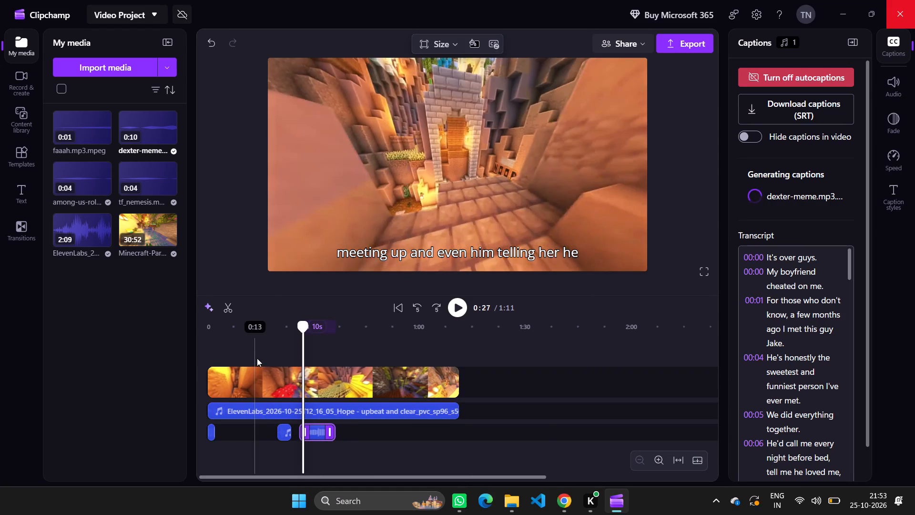
pyautogui.click(257, 358)
pyautogui.click(203, 335)
pyautogui.press('space')
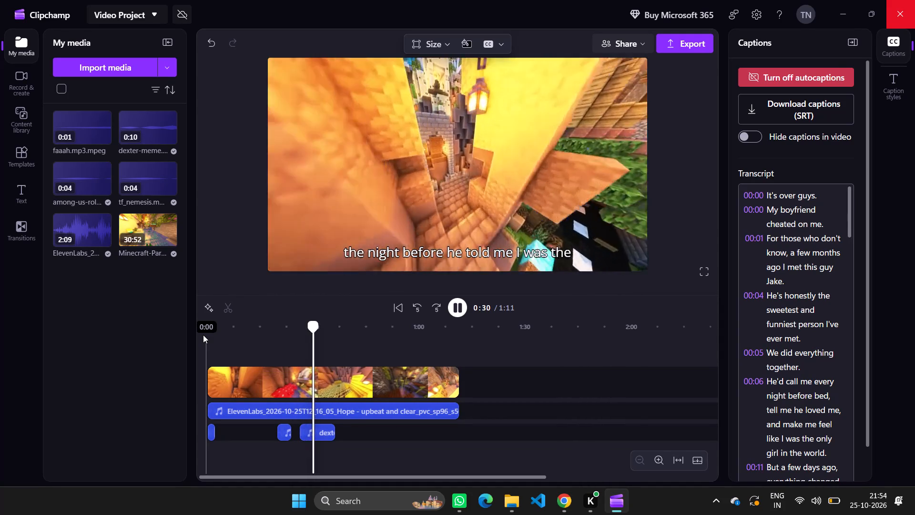
pyautogui.press('space')
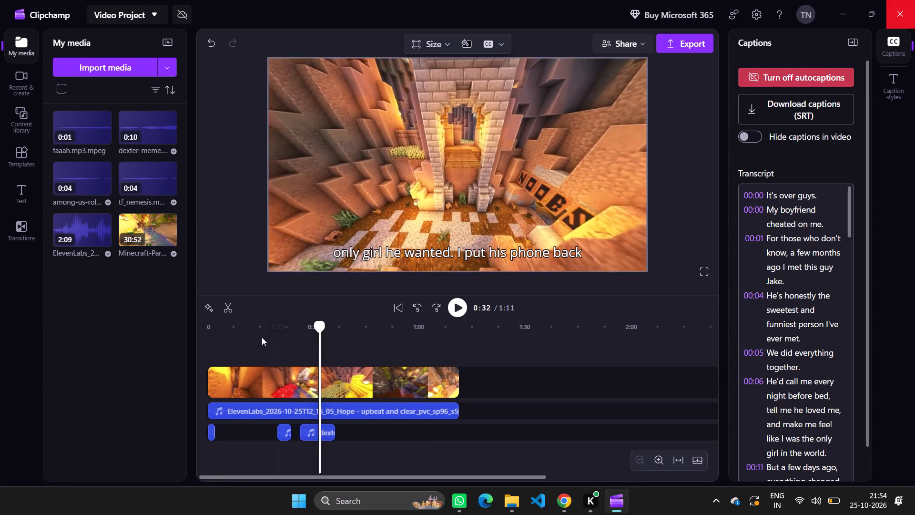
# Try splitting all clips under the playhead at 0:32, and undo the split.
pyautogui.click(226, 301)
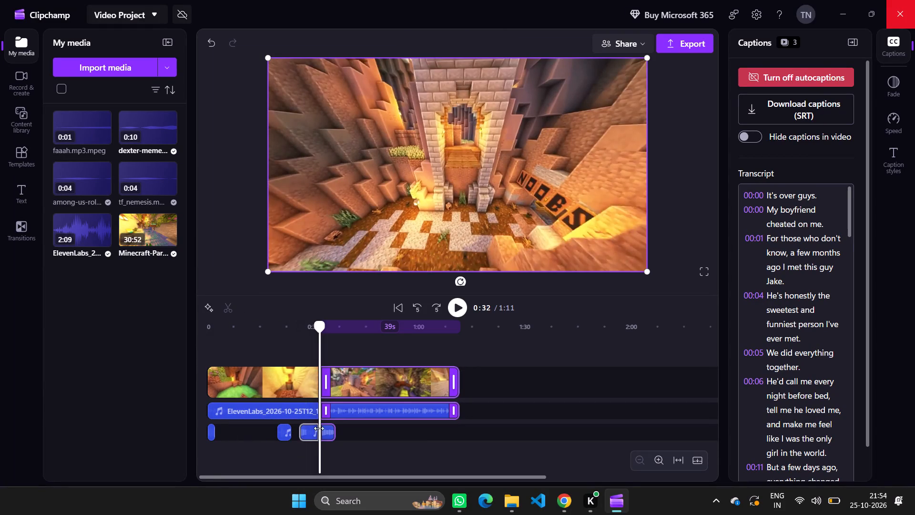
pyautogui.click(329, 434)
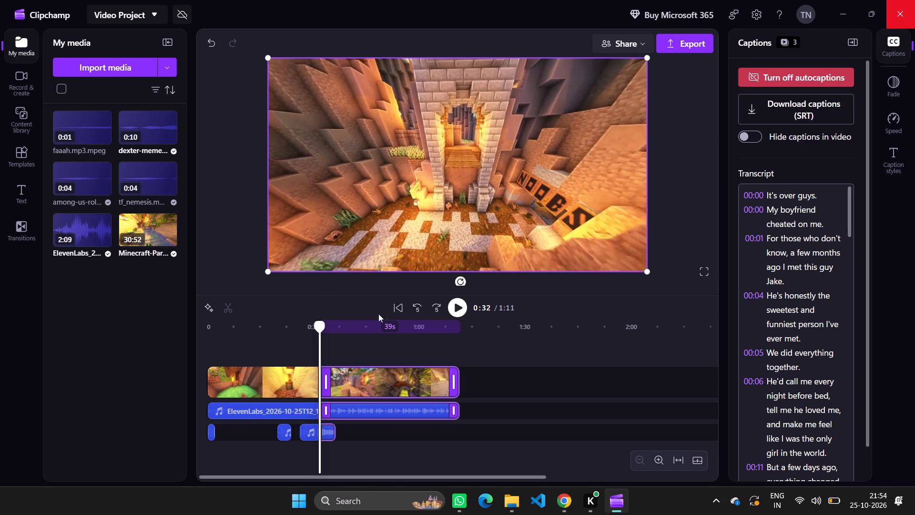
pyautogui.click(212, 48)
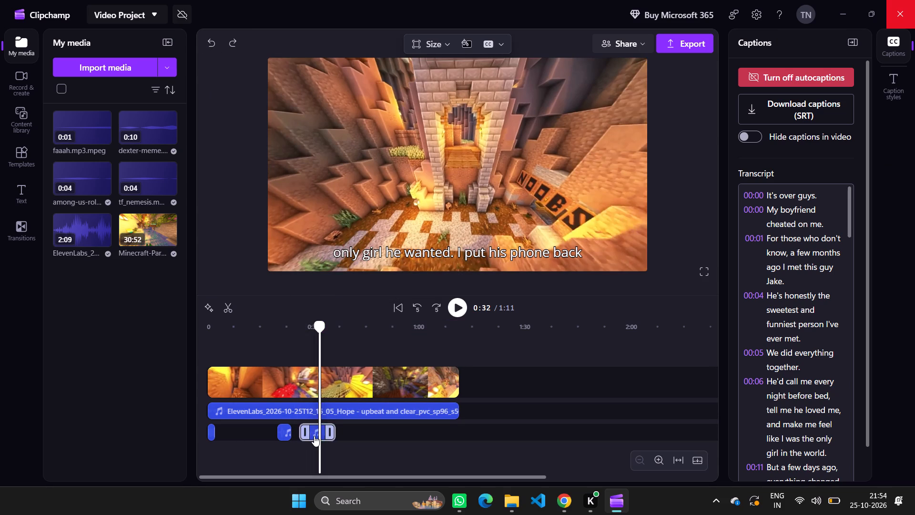
# Split only the dexter-meme sound clip at 0:32 and delete its remaining part after the split.
pyautogui.click(325, 432)
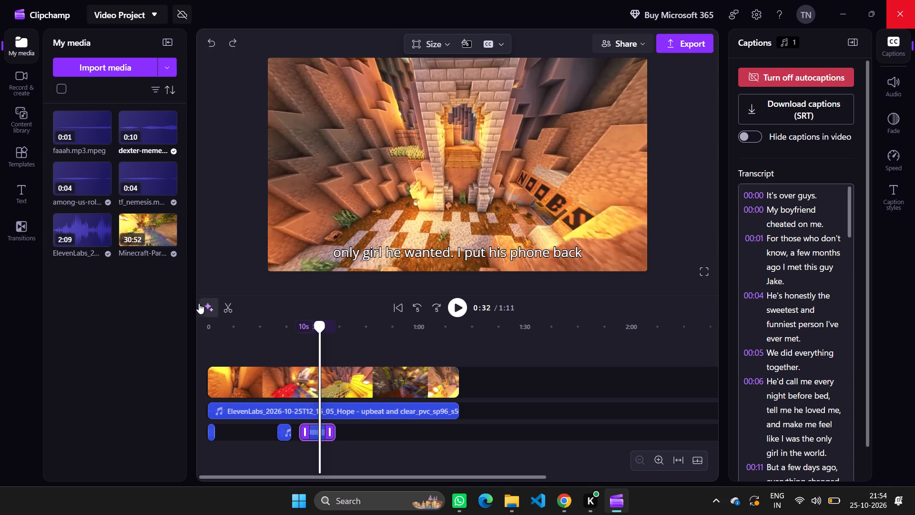
pyautogui.click(230, 308)
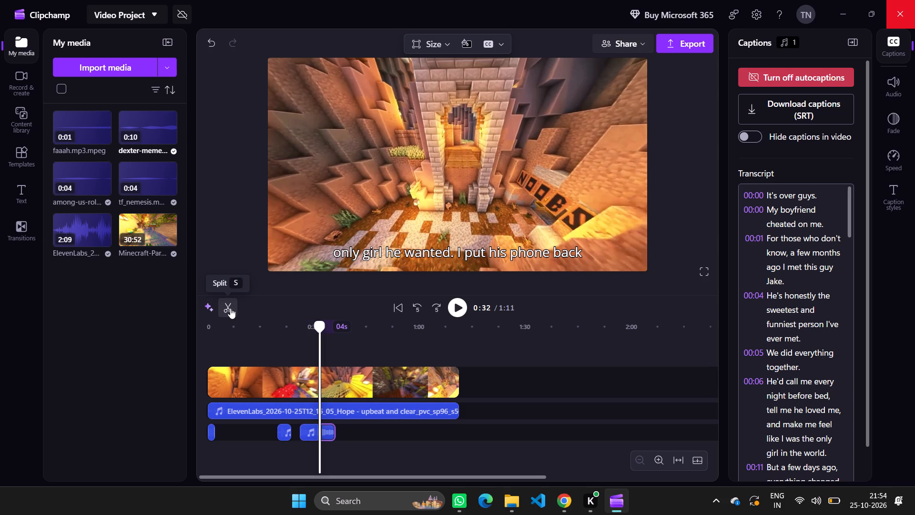
pyautogui.click(328, 435)
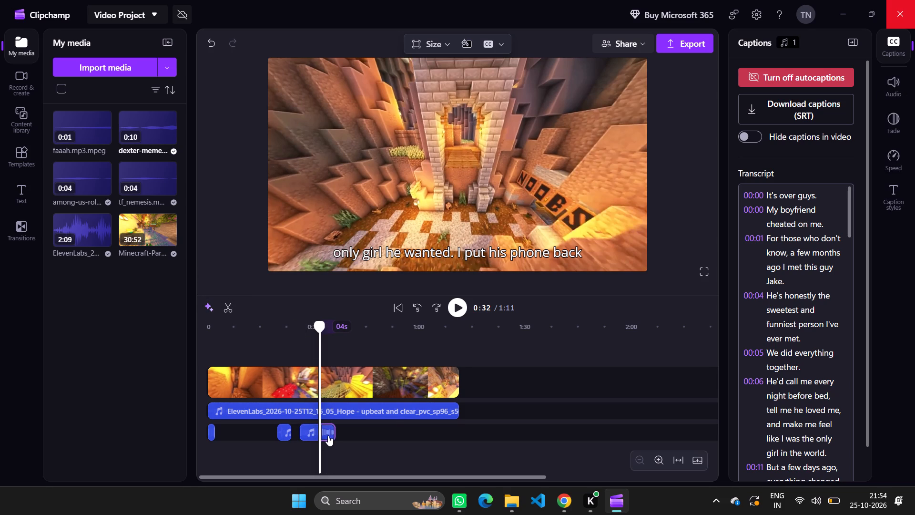
pyautogui.rightClick(328, 435)
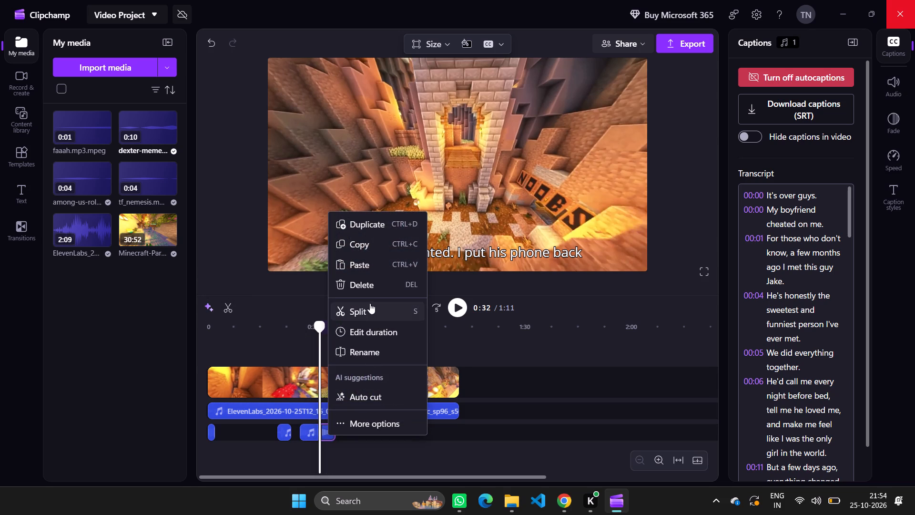
pyautogui.click(366, 287)
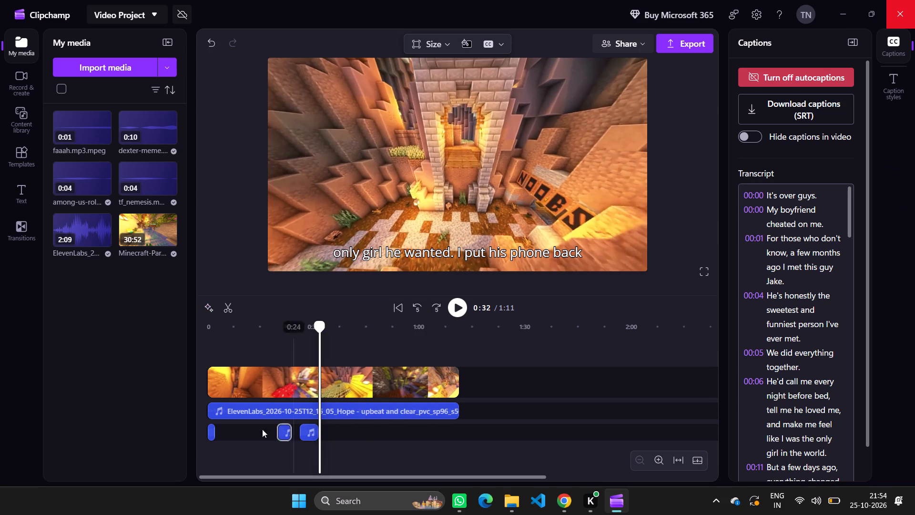
# Compare the sound clips' volumes, lower the dexter-meme clip to 33%, and check it by playing from 0:18 to 0:33.
pyautogui.click(211, 433)
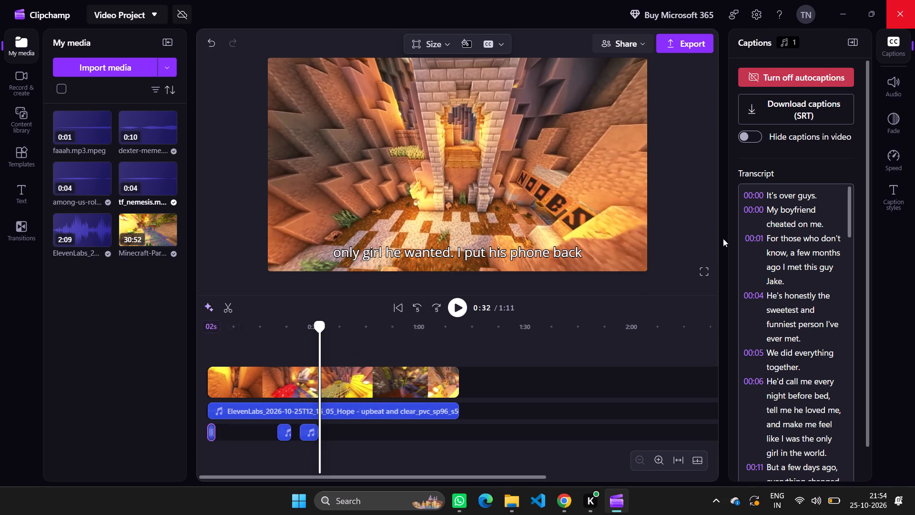
pyautogui.click(892, 102)
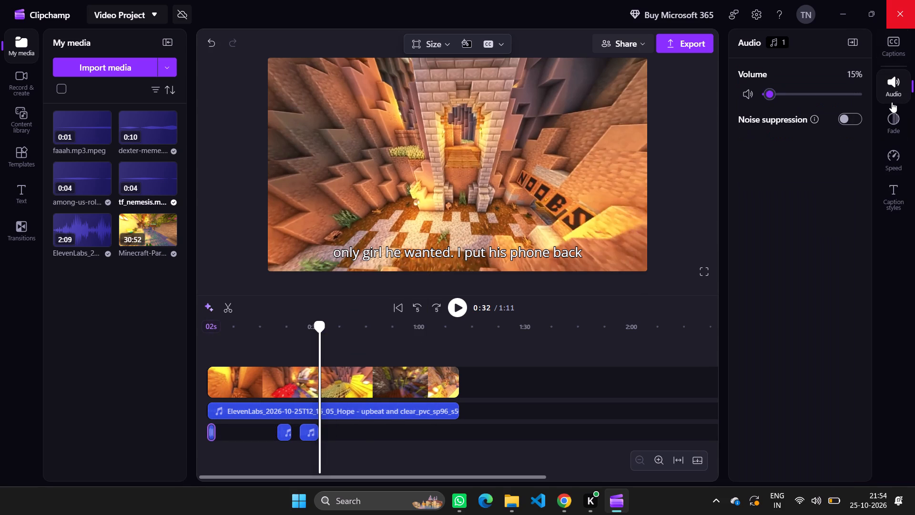
pyautogui.click(287, 439)
pyautogui.click(313, 432)
pyautogui.click(210, 432)
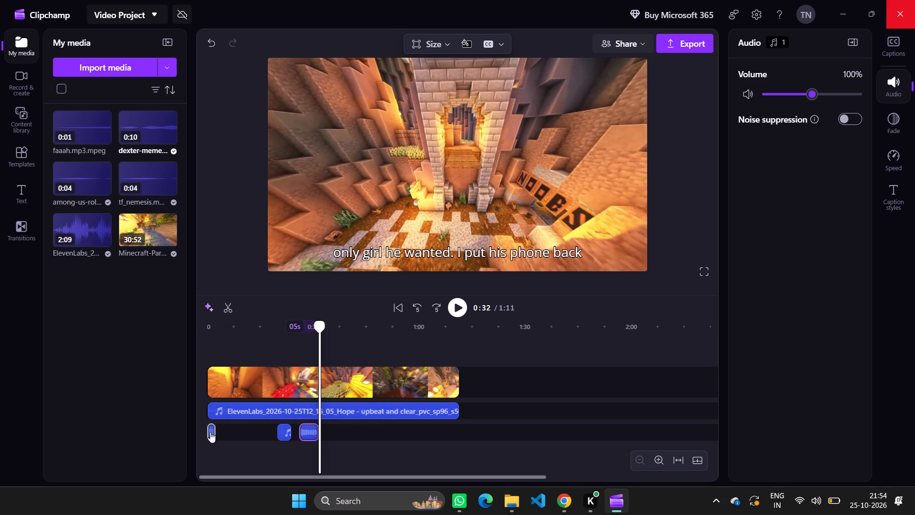
pyautogui.click(210, 432)
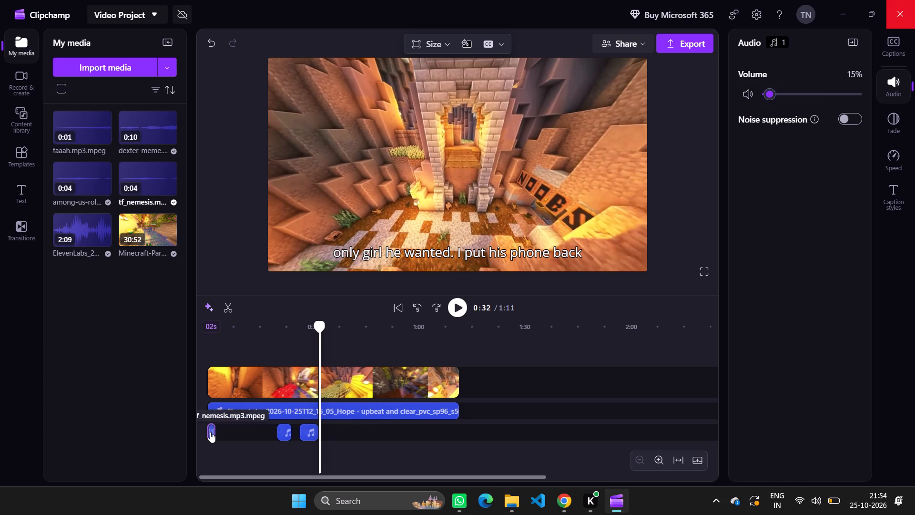
pyautogui.click(278, 435)
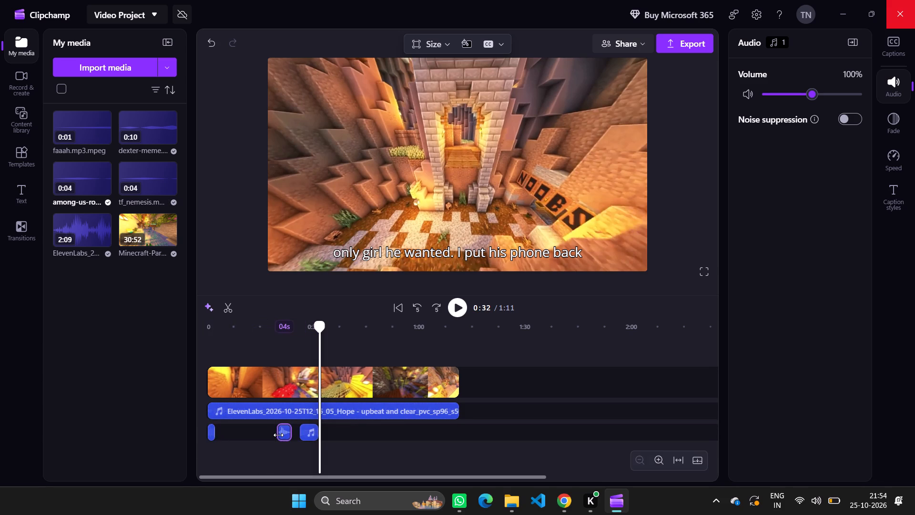
pyautogui.click(315, 434)
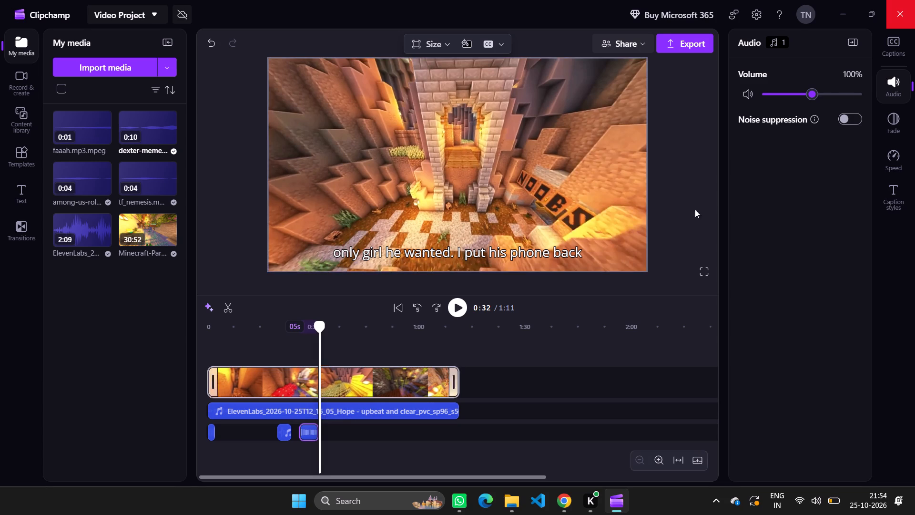
pyautogui.click(793, 92)
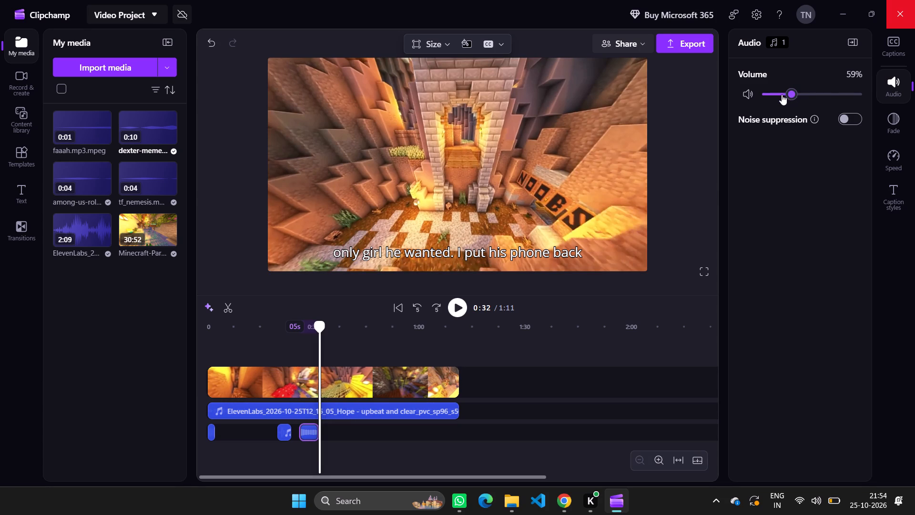
pyautogui.click(782, 94)
pyautogui.click(271, 354)
pyautogui.press('space')
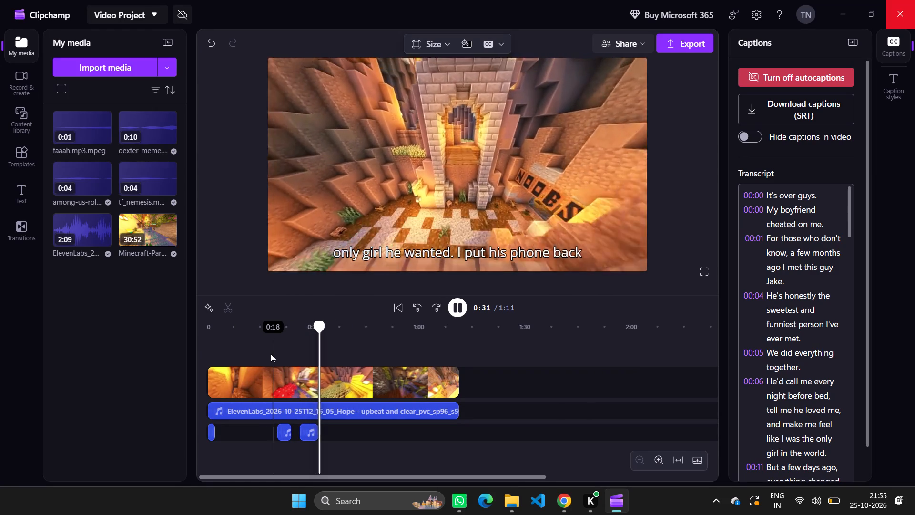
pyautogui.press('space')
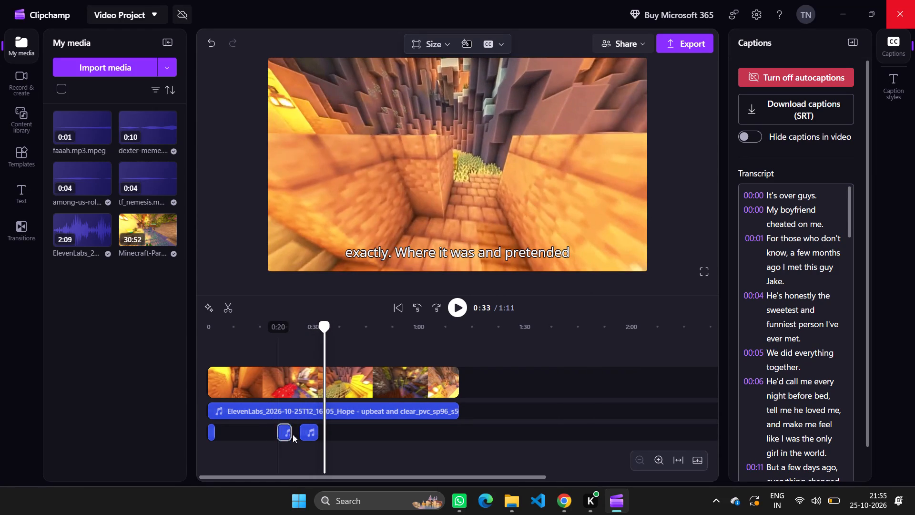
# Raise the dexter-meme sound clip's volume to 48%, and check it by playing from 0:20 to 0:50.
pyautogui.click(309, 434)
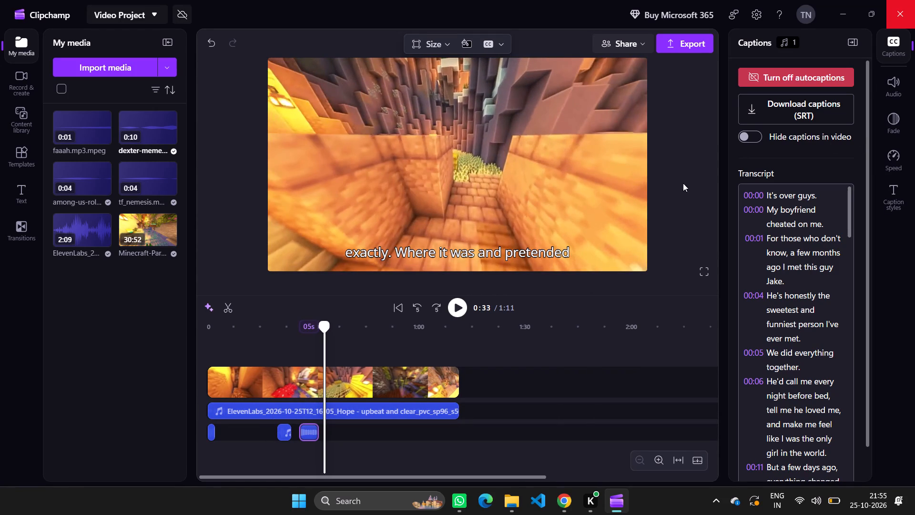
pyautogui.click(308, 434)
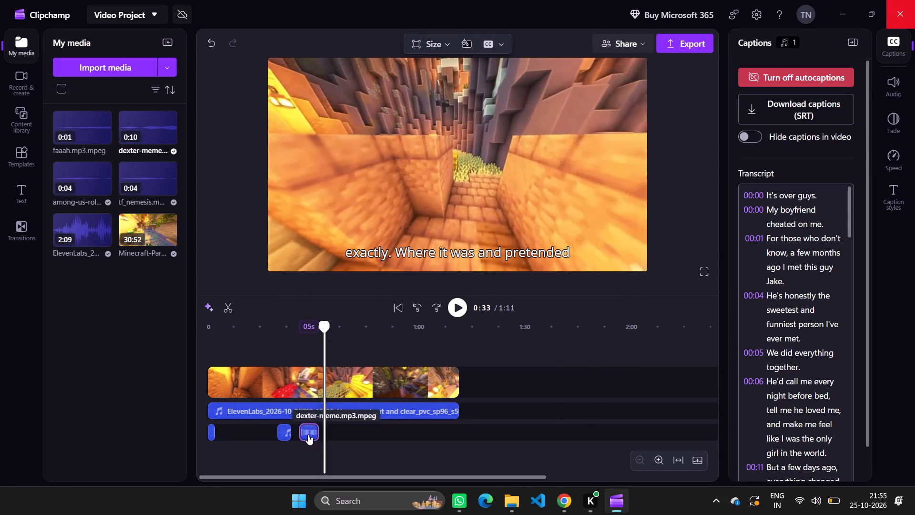
pyautogui.click(308, 434)
pyautogui.doubleClick(307, 431)
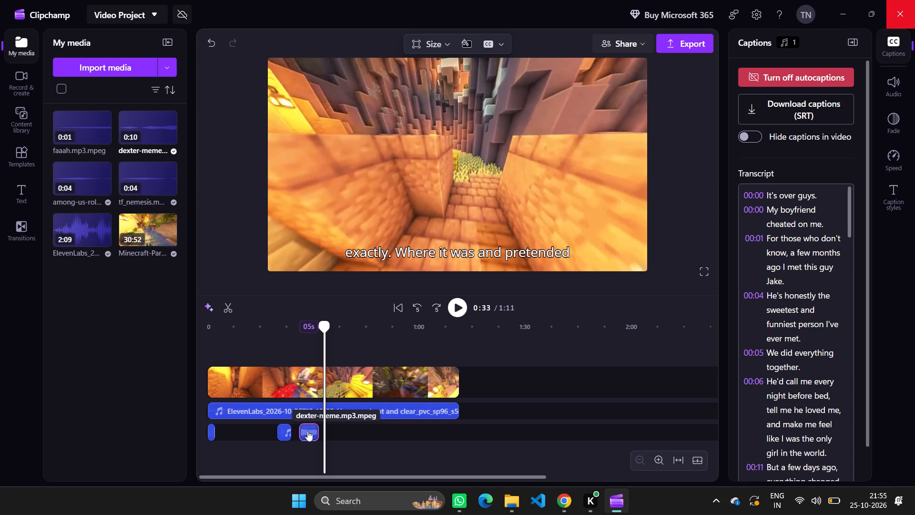
pyautogui.click(307, 431)
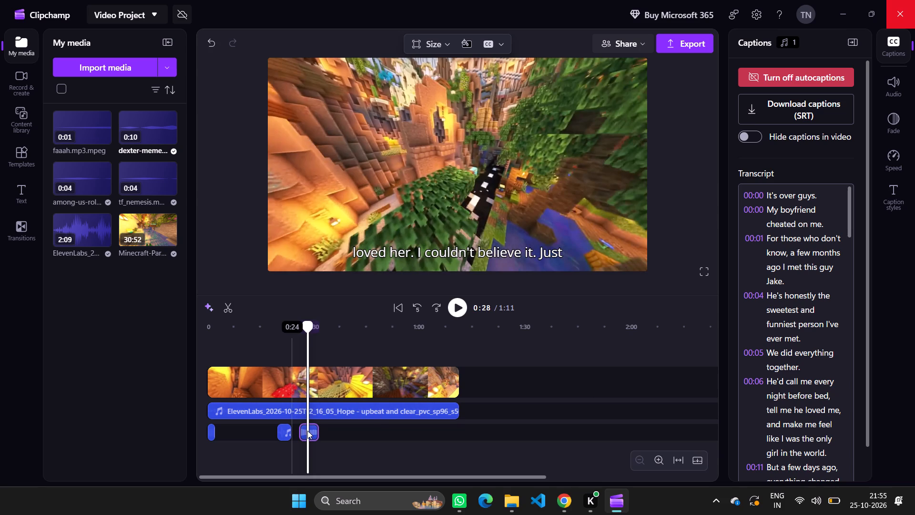
pyautogui.click(312, 433)
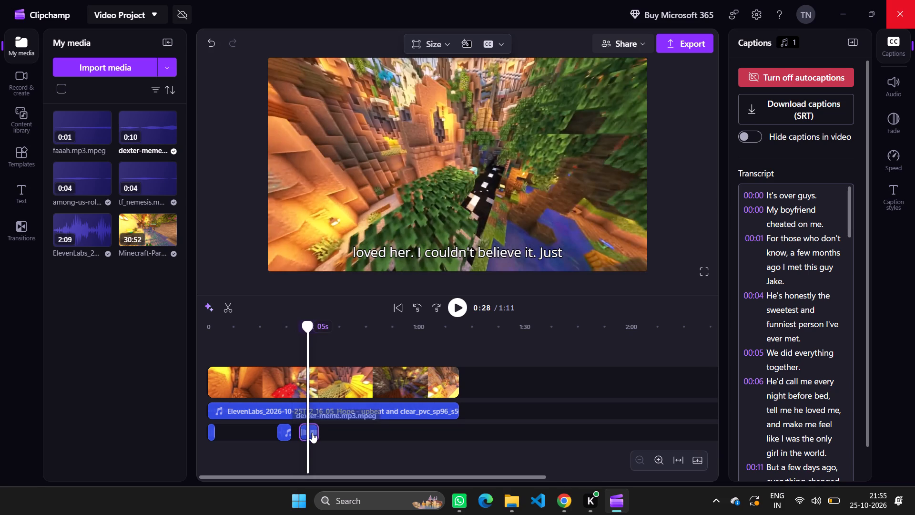
pyautogui.click(312, 437)
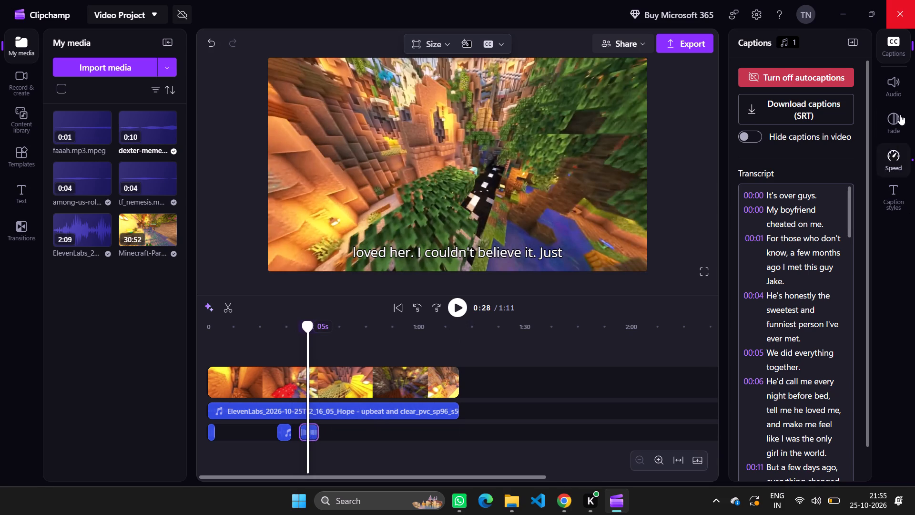
pyautogui.click(895, 99)
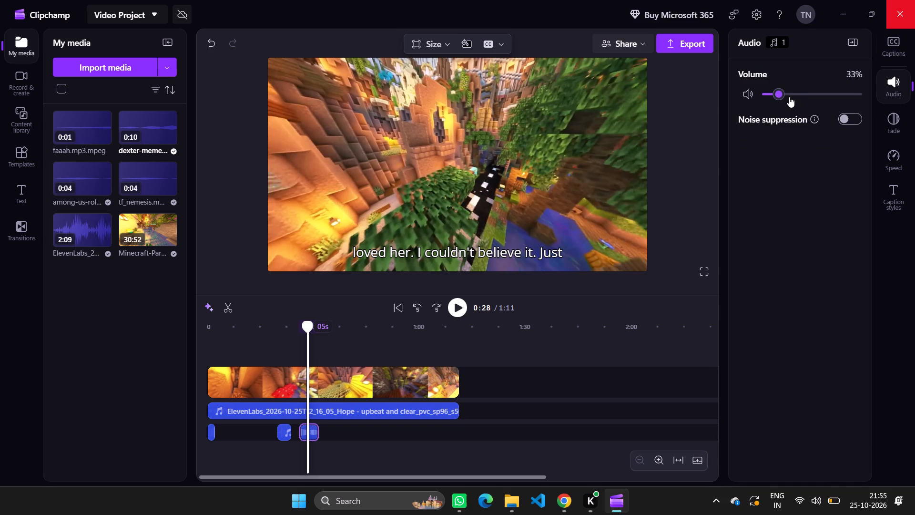
pyautogui.click(789, 93)
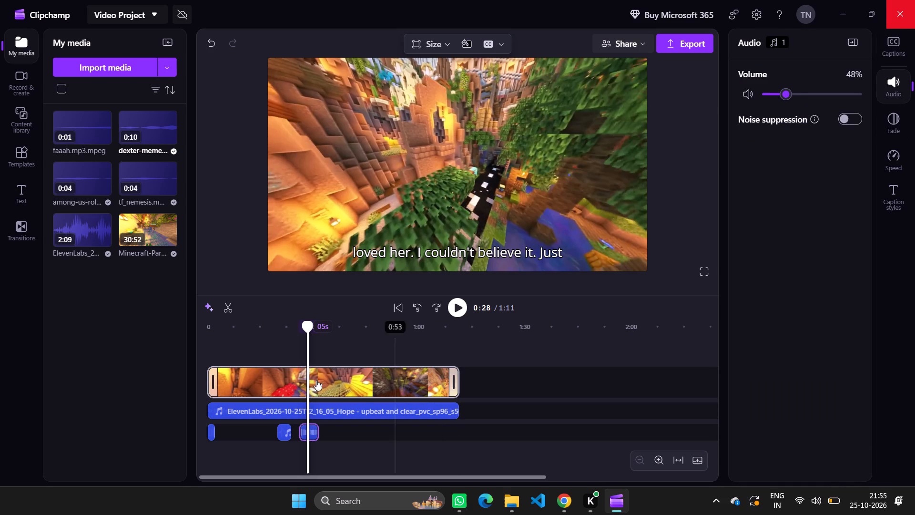
pyautogui.click(278, 347)
pyautogui.press('space')
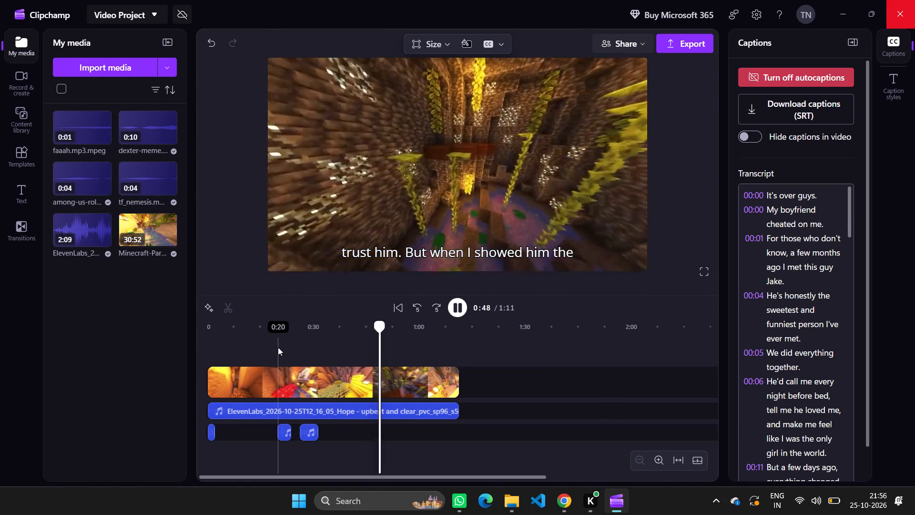
pyautogui.press('space')
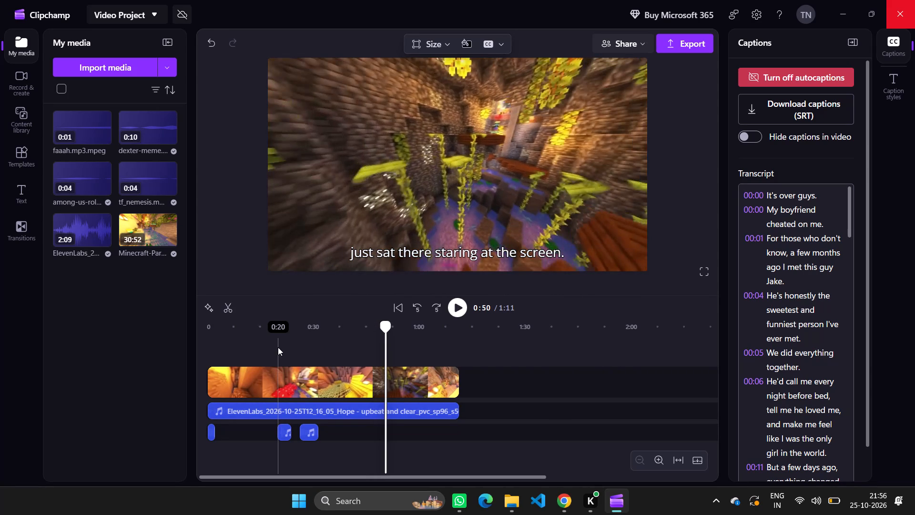
# Find the start of the caption "trust him. But when I showed him the", add the faaah sound there at 0:47, and play it.
pyautogui.press('Left')
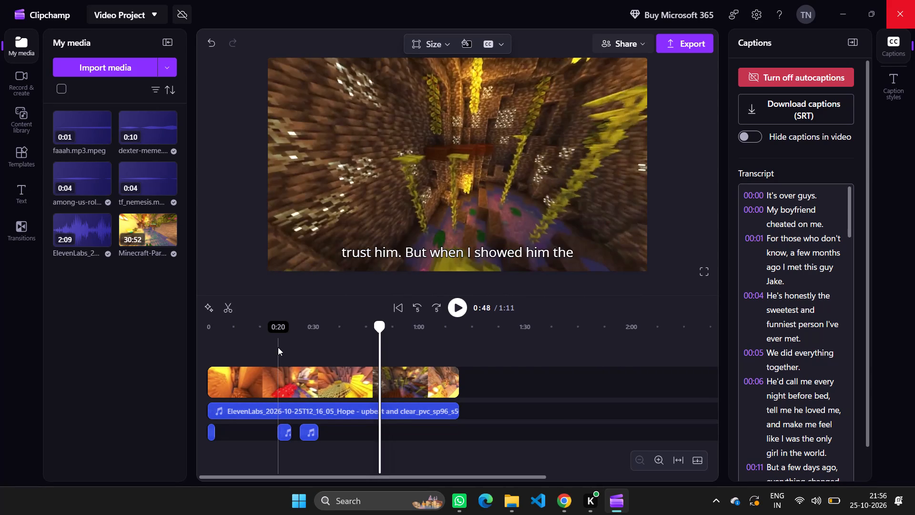
pyautogui.press('Left')
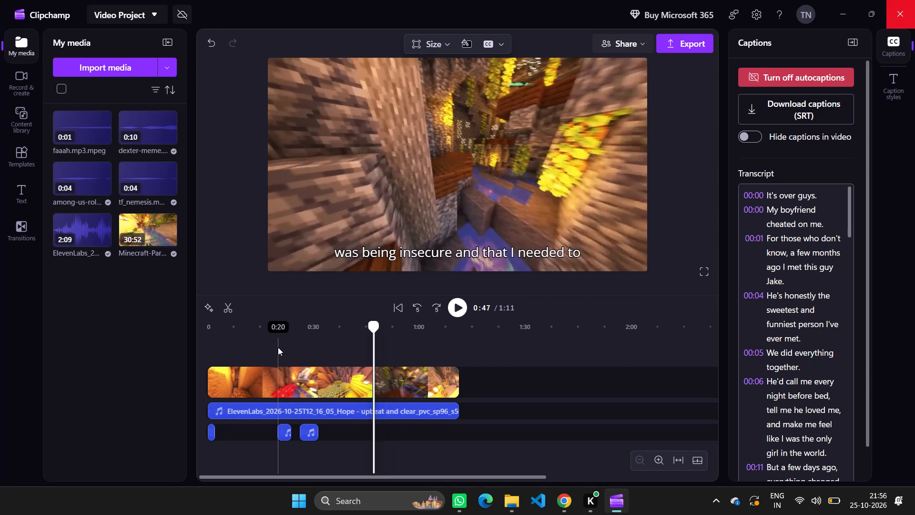
pyautogui.press('space')
pyautogui.press('space')
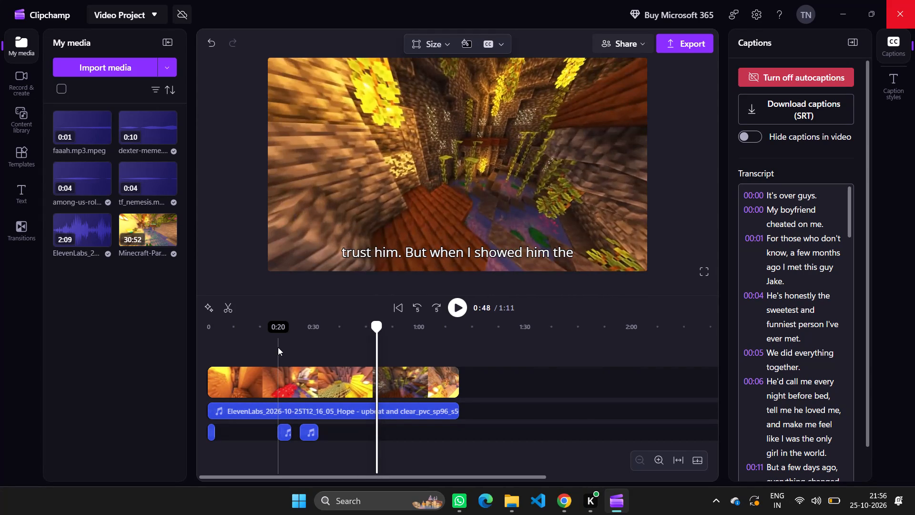
pyautogui.press('Left')
pyautogui.press('space')
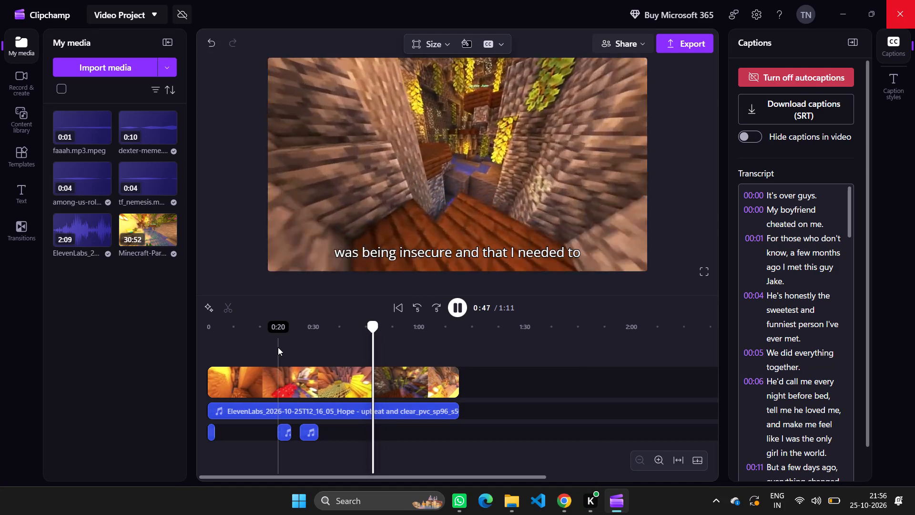
pyautogui.press('space')
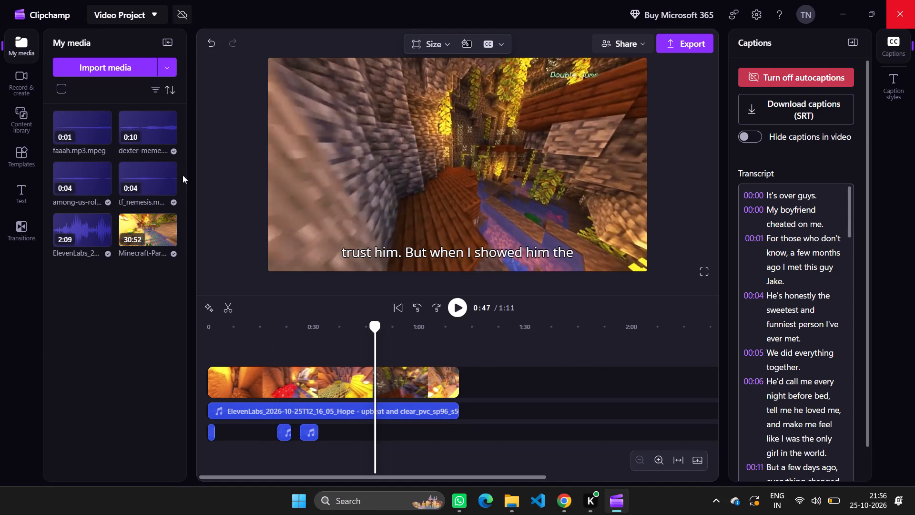
pyautogui.moveTo(82, 133); pyautogui.dragTo(399, 434)
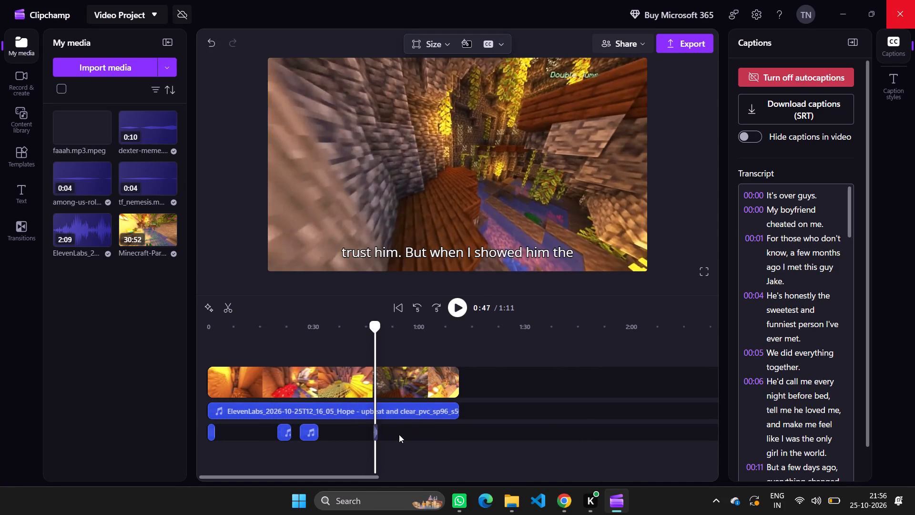
pyautogui.moveTo(399, 434); pyautogui.dragTo(401, 433)
pyautogui.press('space')
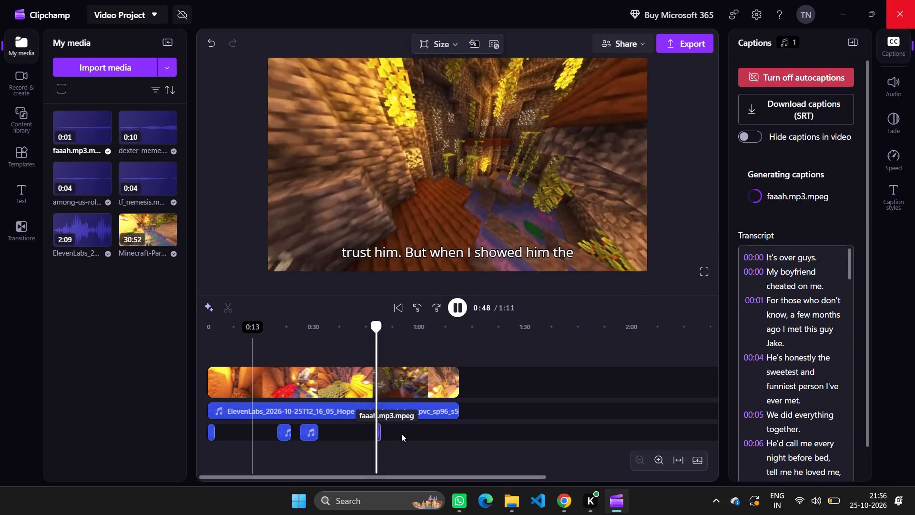
pyautogui.press('space')
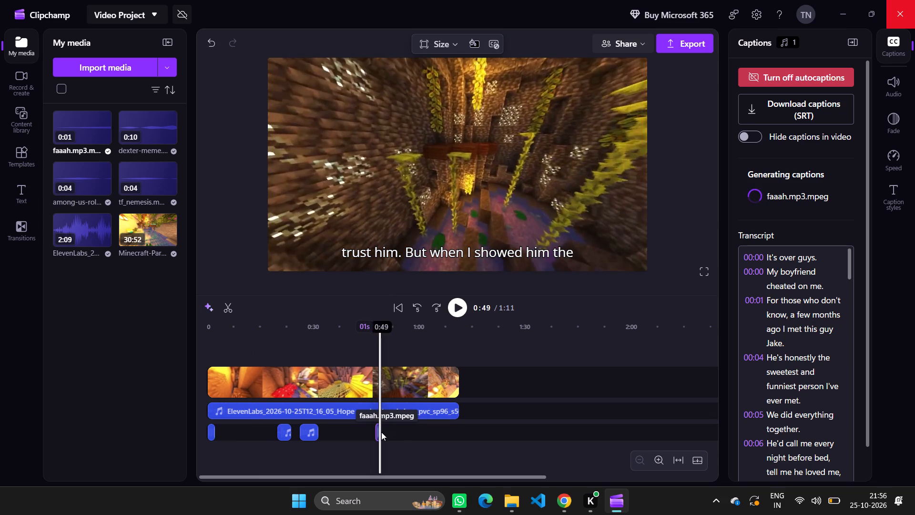
# Lower the faaah sound clip's volume to 31%, and check it by playing from about 0:44 to the end of the video.
pyautogui.click(377, 432)
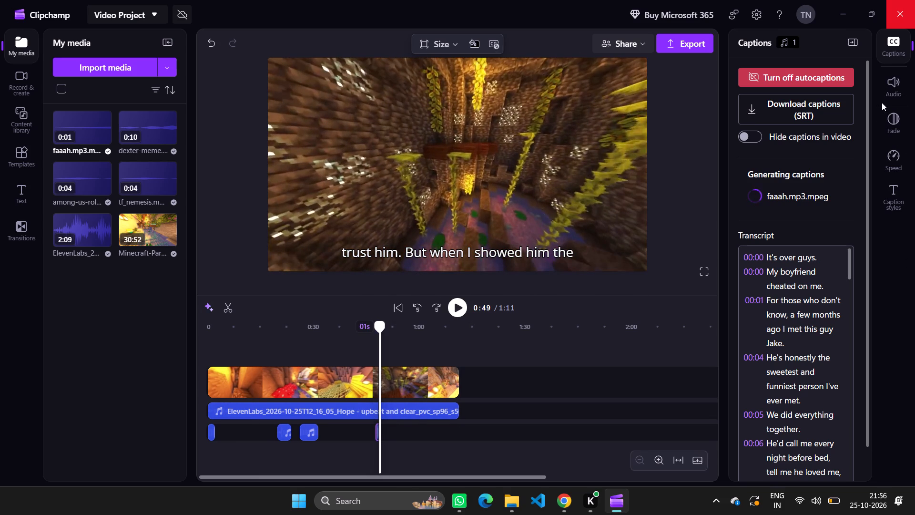
pyautogui.click(893, 90)
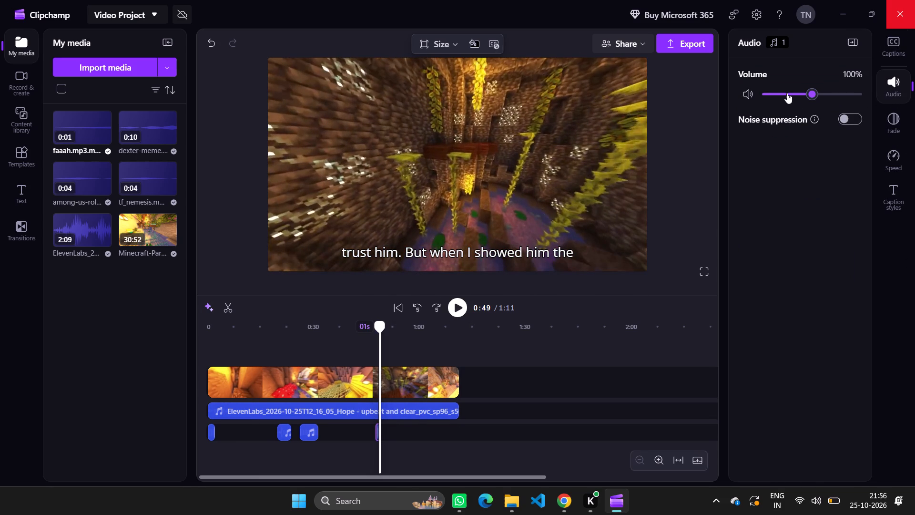
pyautogui.click(787, 93)
pyautogui.click(772, 94)
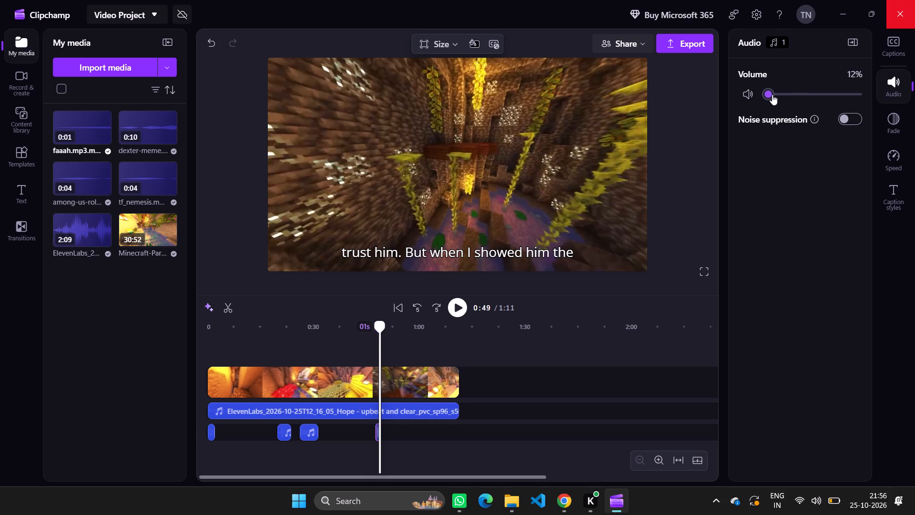
pyautogui.click(775, 93)
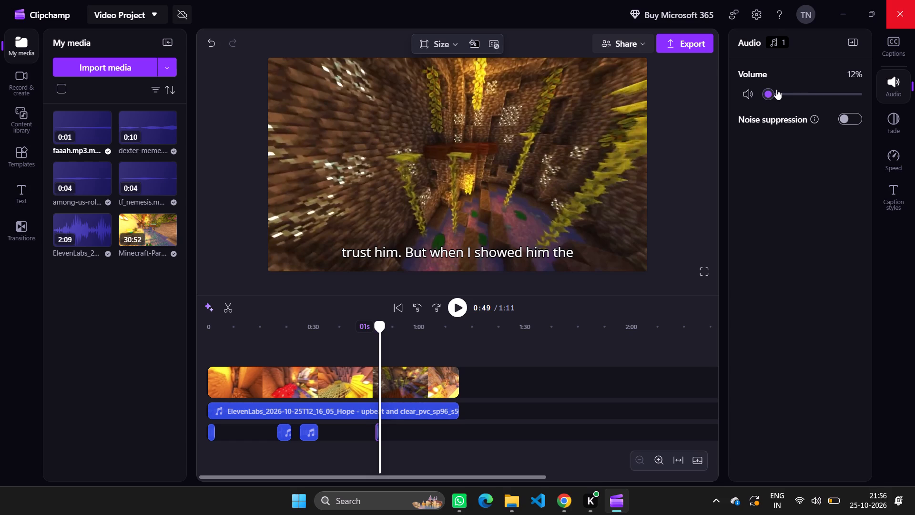
pyautogui.click(777, 89)
pyautogui.click(777, 92)
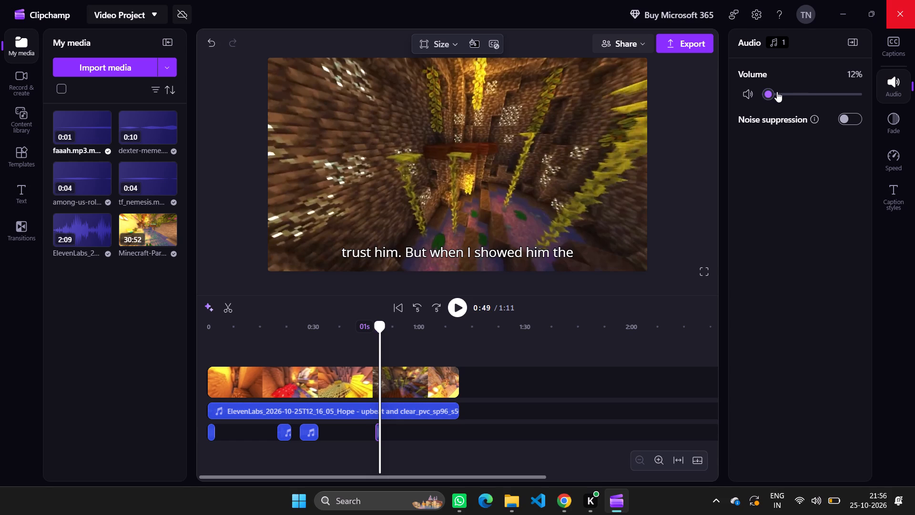
pyautogui.click(776, 96)
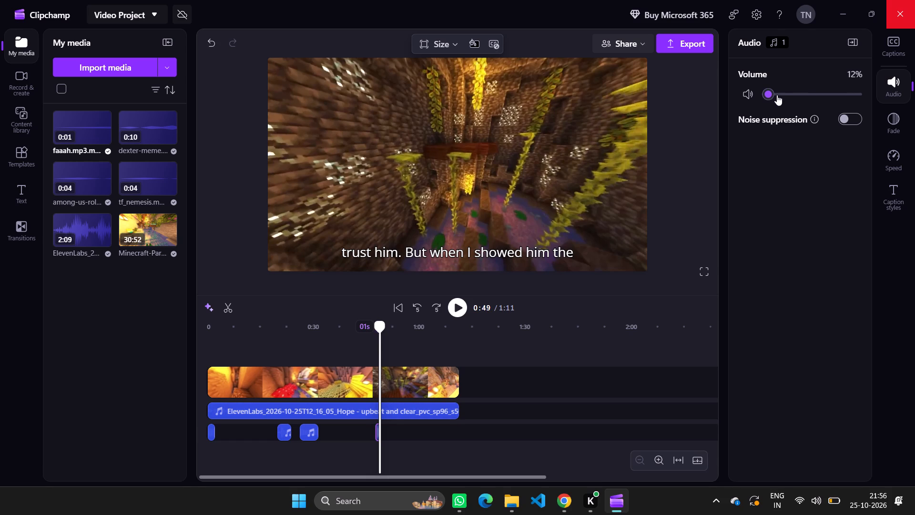
pyautogui.click(777, 95)
pyautogui.click(781, 92)
pyautogui.click(365, 351)
pyautogui.press('space')
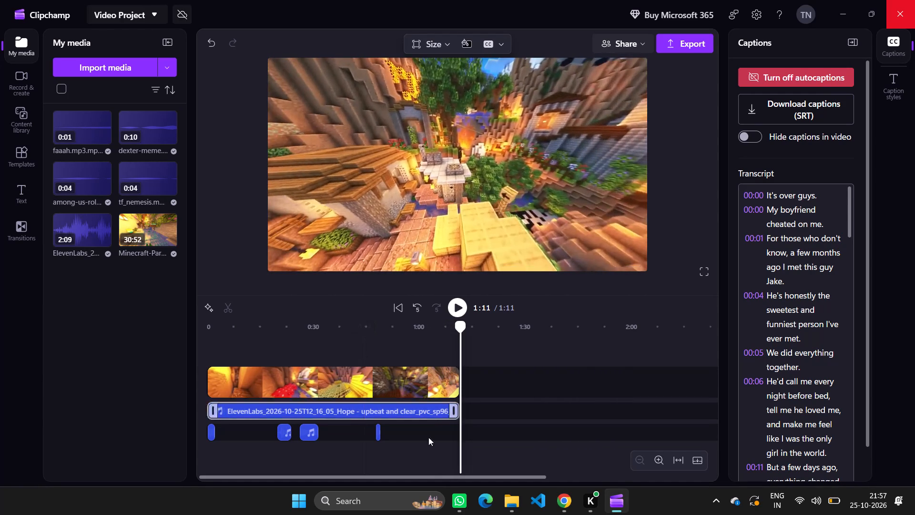
# Switch to the Content folder in File Explorer and audition the among-us-role-reveal-sound, dexter-meme and tf_nemesis audio files in VLC.
pyautogui.click(508, 506)
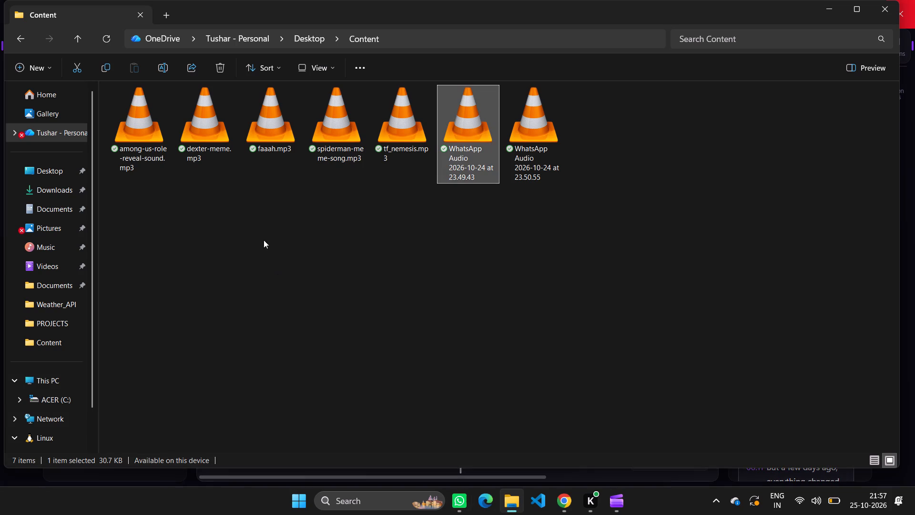
pyautogui.doubleClick(132, 134)
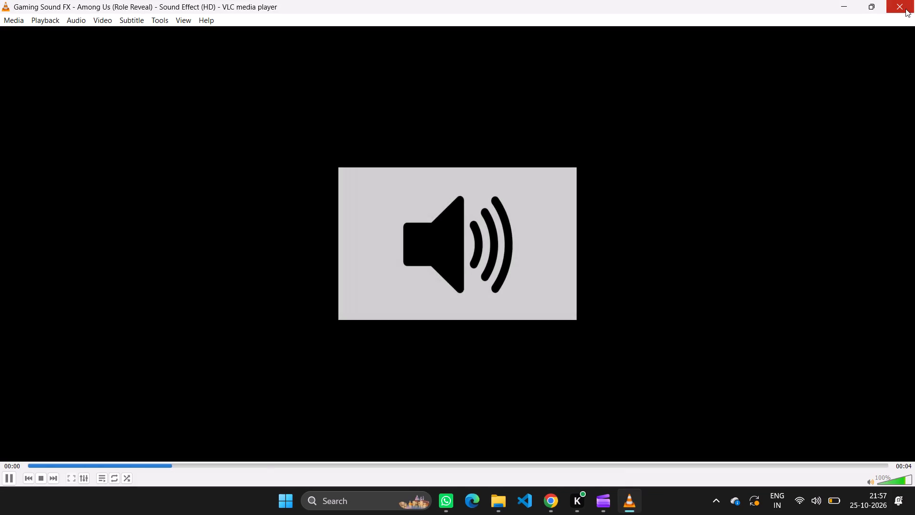
pyautogui.click(904, 8)
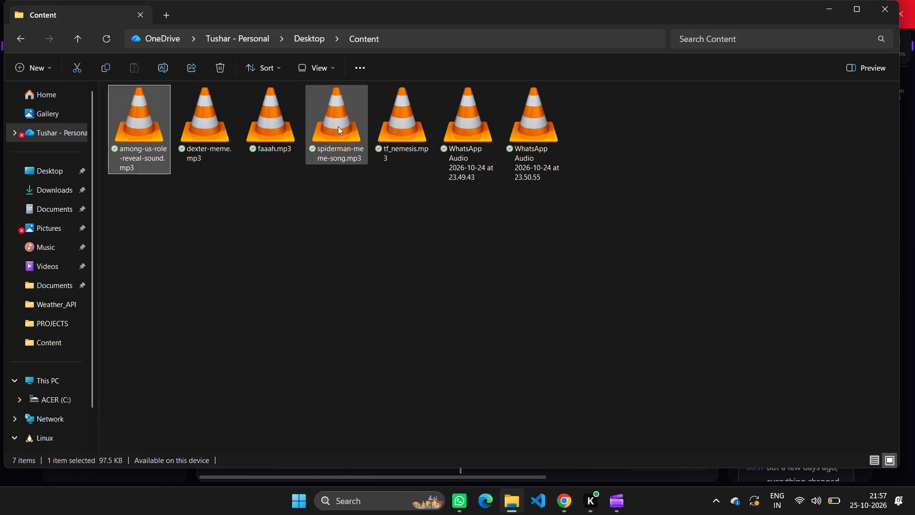
pyautogui.doubleClick(214, 132)
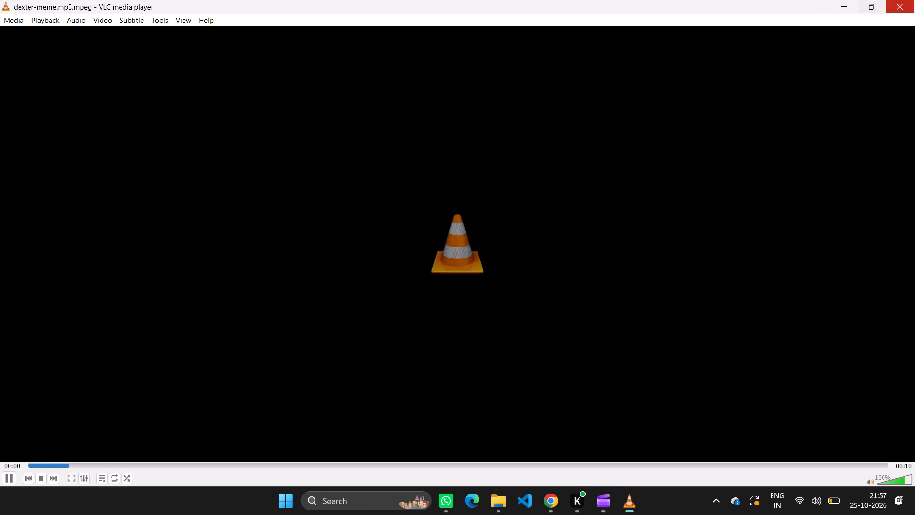
pyautogui.click(914, 0)
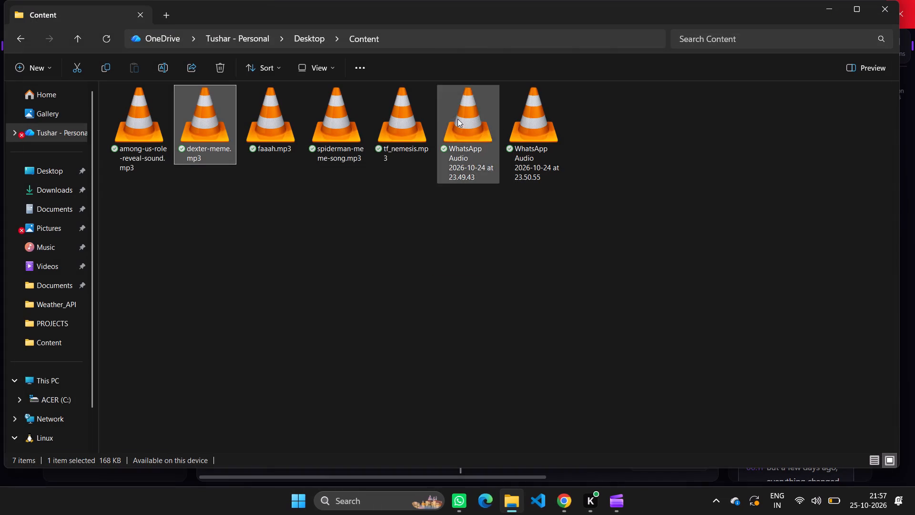
pyautogui.doubleClick(402, 128)
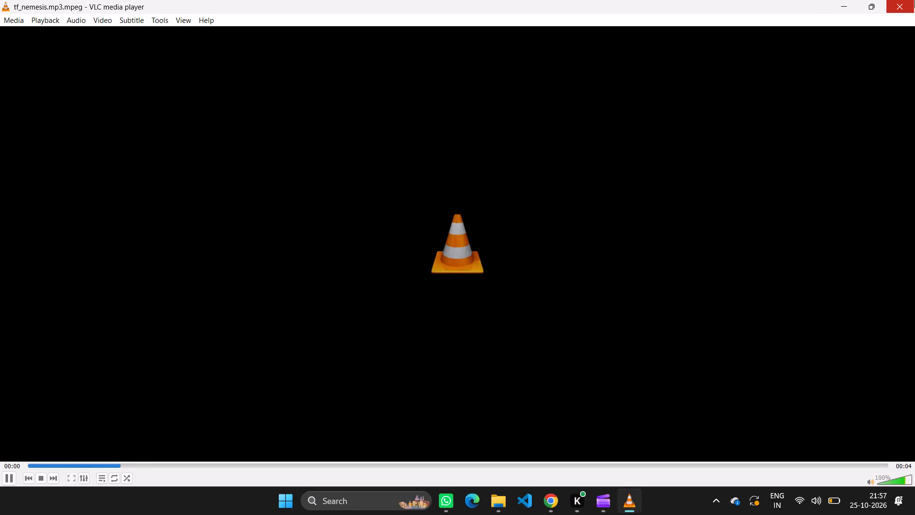
pyautogui.click(914, 0)
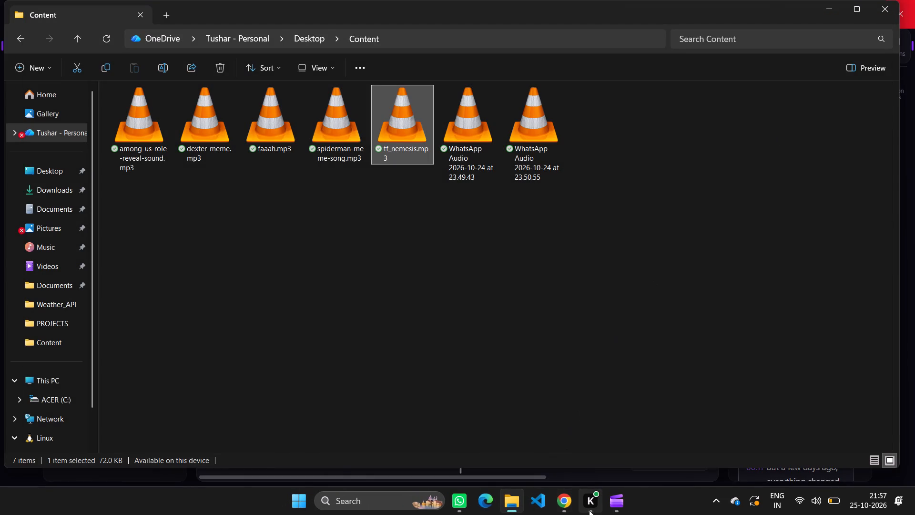
# Return to Clipchamp and add the tf_nemesis sound to the sound-effects track at about 0:58.
pyautogui.click(613, 505)
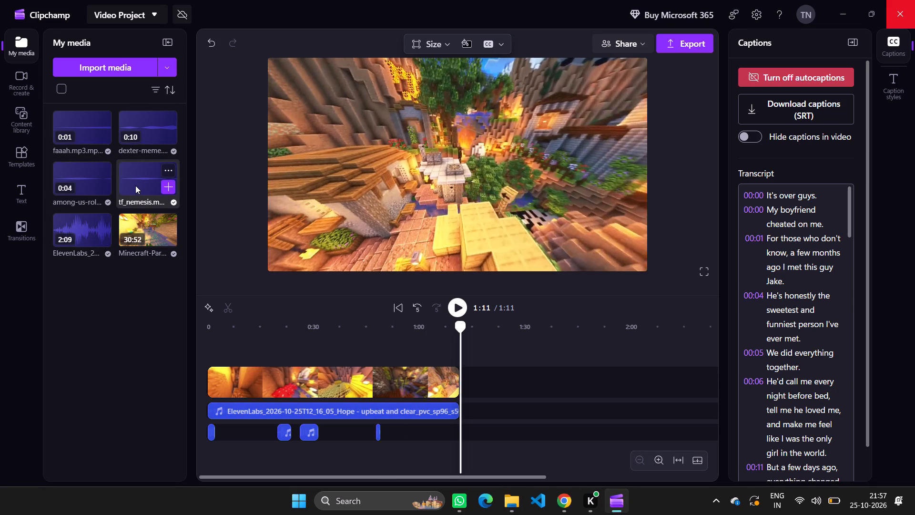
pyautogui.moveTo(137, 185); pyautogui.dragTo(429, 430)
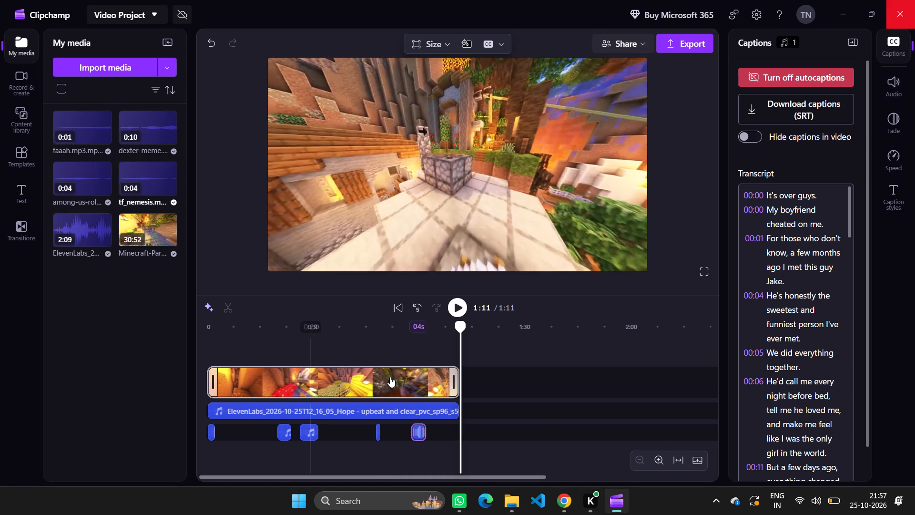
# Locate the end of the caption "Finally he looked at me and said it was a", move the tf_nemesis clip there at 0:53, and play it.
pyautogui.click(392, 323)
pyautogui.press('space')
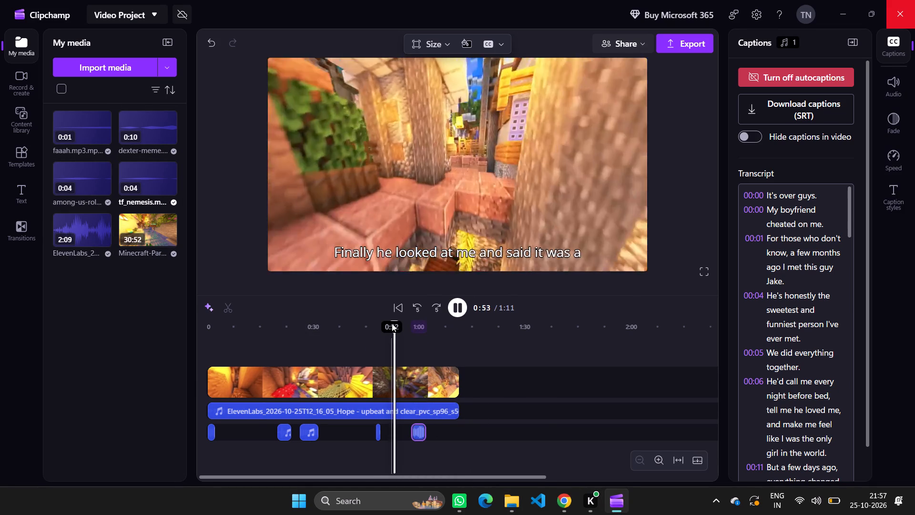
pyautogui.press('space')
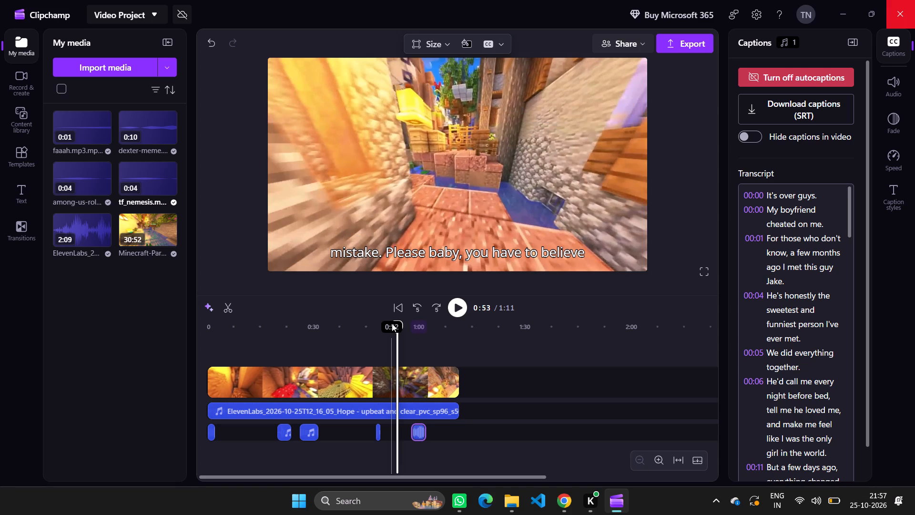
pyautogui.click(383, 325)
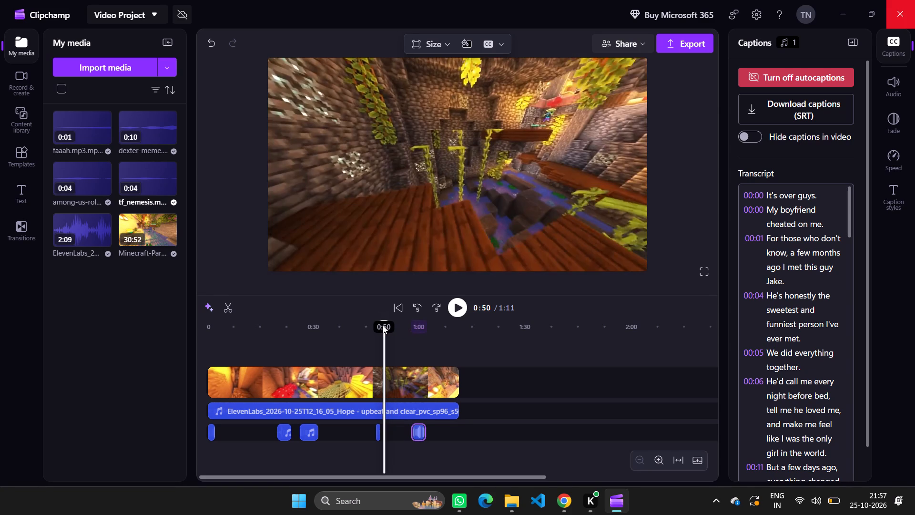
pyautogui.press('space')
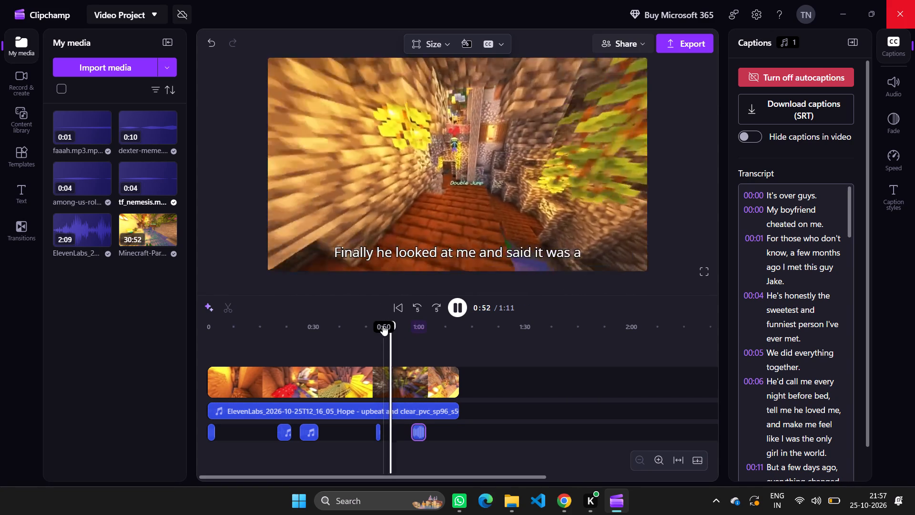
pyautogui.press('space')
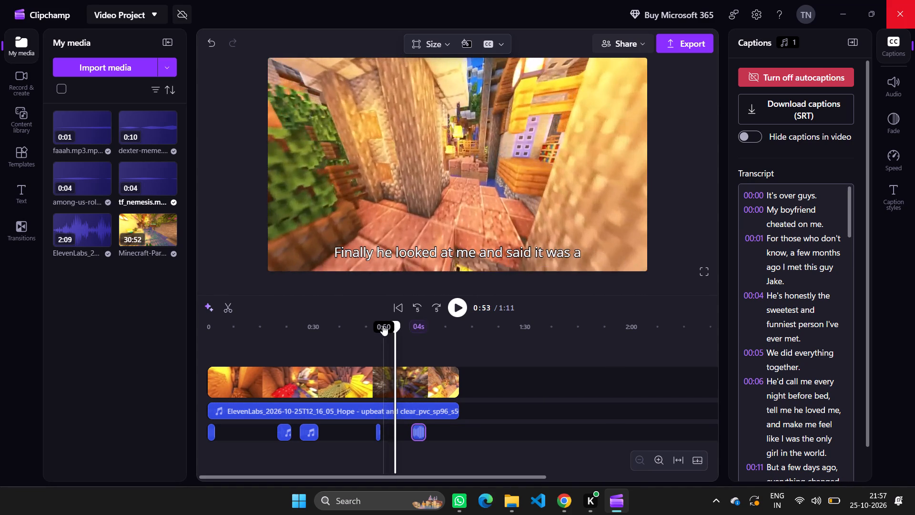
pyautogui.moveTo(418, 430); pyautogui.dragTo(404, 436)
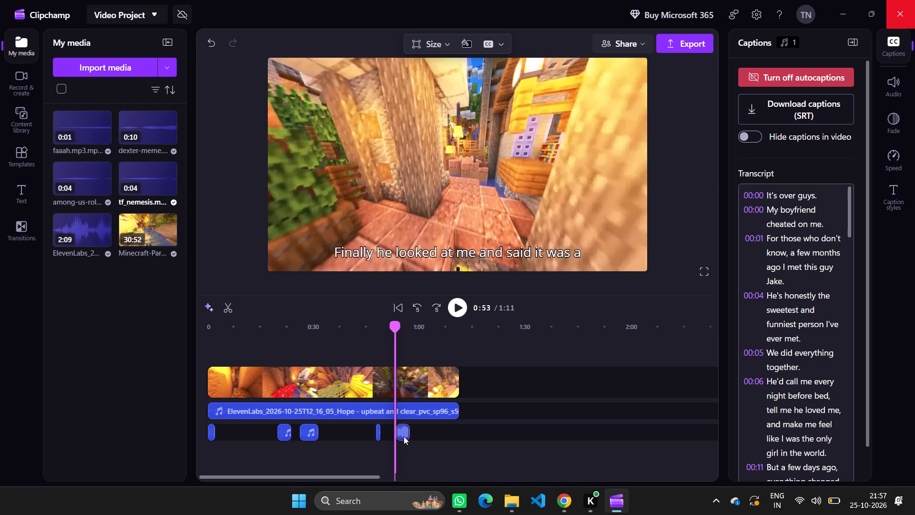
pyautogui.moveTo(404, 436); pyautogui.dragTo(404, 435)
pyautogui.click(377, 359)
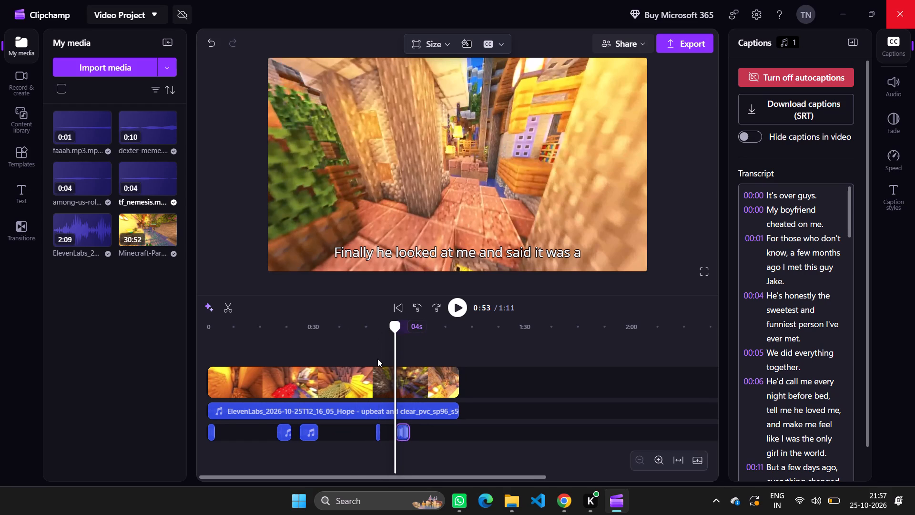
pyautogui.press('space')
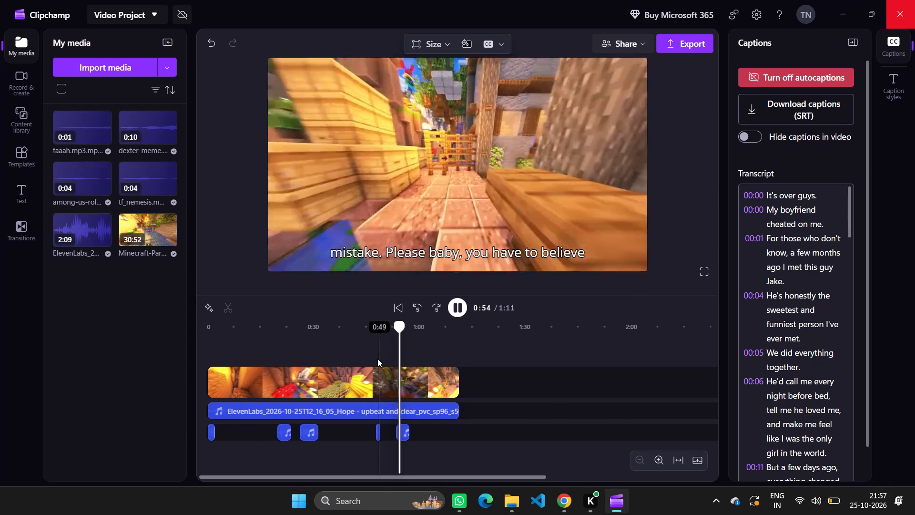
pyautogui.press('space')
# Lower the tf_nemesis clip's volume to 16% and check it by playing from about 0:51 through the rest of the video.
pyautogui.click(405, 436)
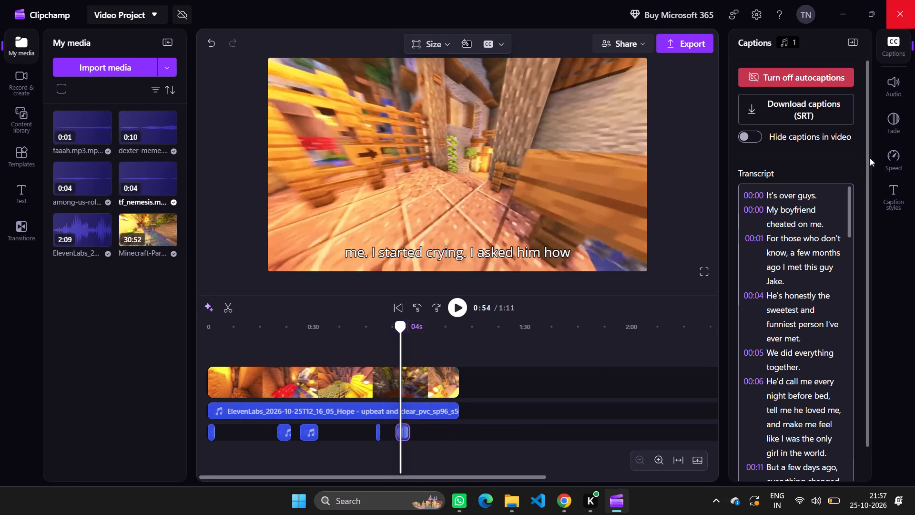
pyautogui.click(898, 85)
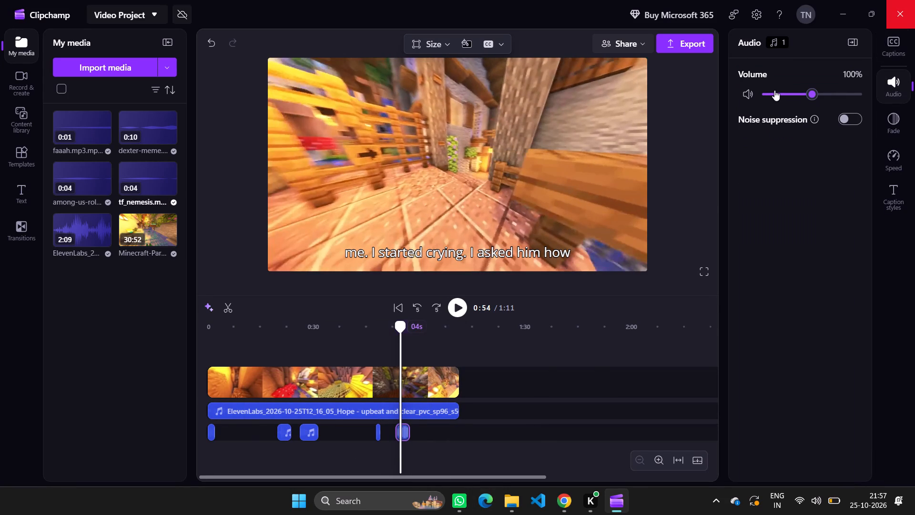
pyautogui.click(774, 90)
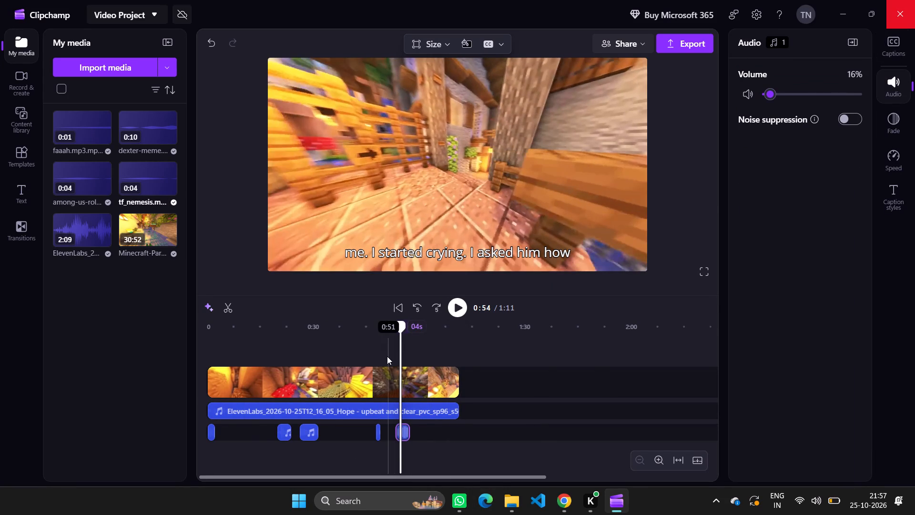
pyautogui.click(387, 356)
pyautogui.press('space')
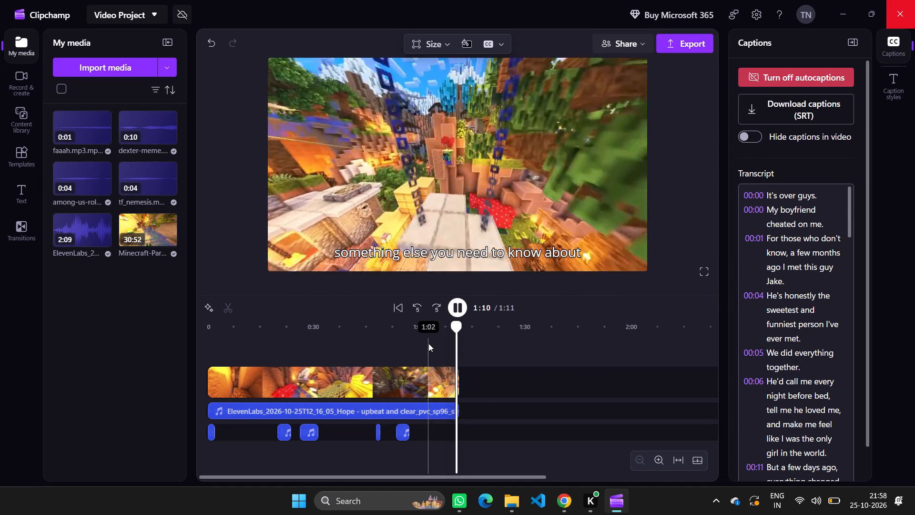
# Switch to the Content folder in File Explorer and audition the dexter-meme, spiderman-meme-song and among-us-role-reveal-sound files in VLC.
pyautogui.click(516, 500)
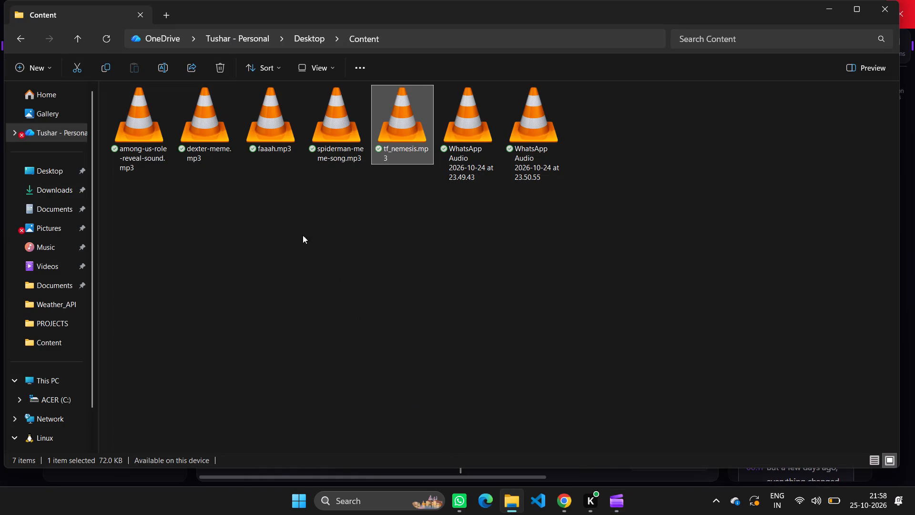
pyautogui.doubleClick(193, 145)
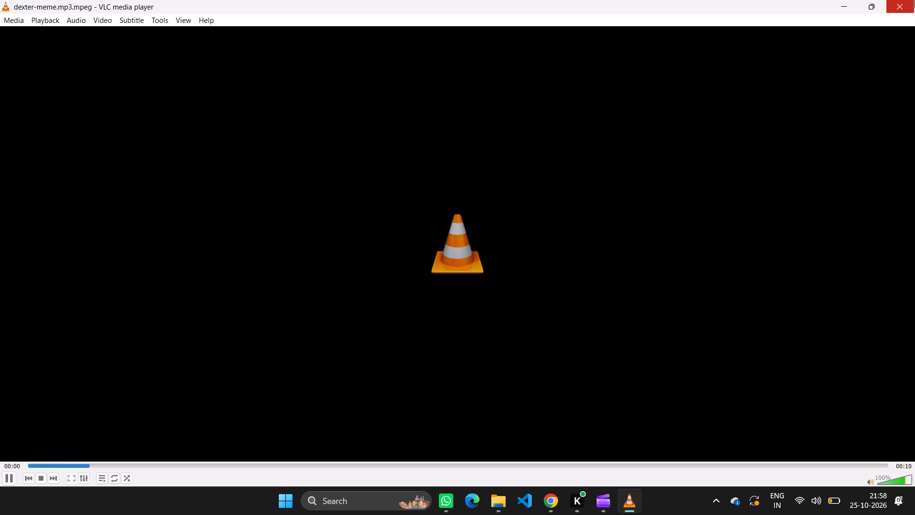
pyautogui.click(914, 0)
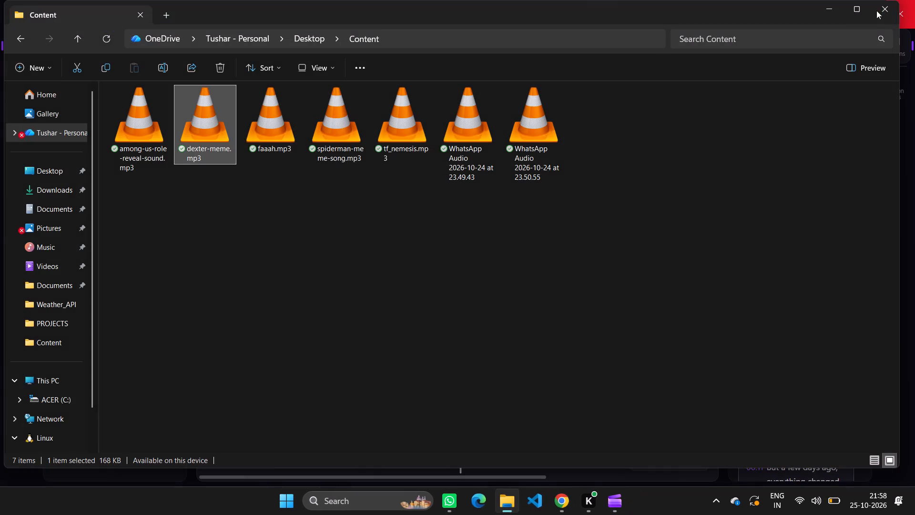
pyautogui.doubleClick(347, 138)
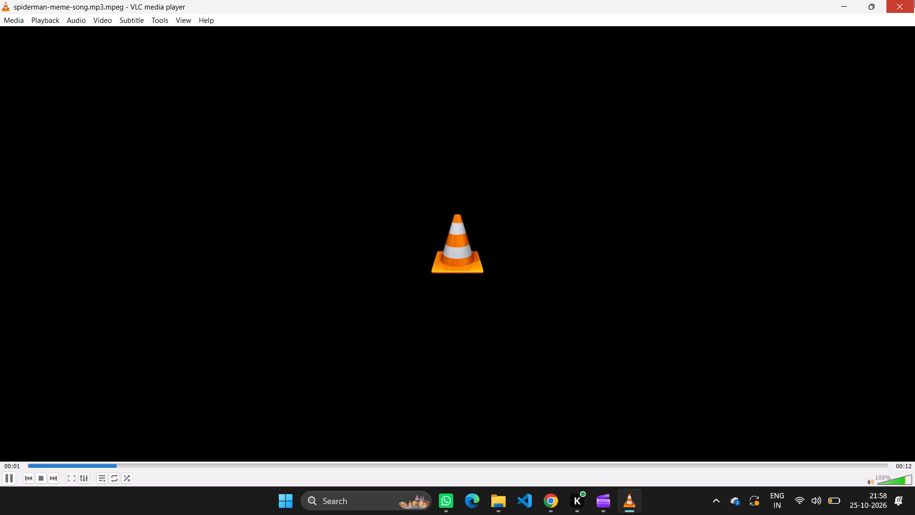
pyautogui.click(914, 0)
pyautogui.doubleClick(155, 129)
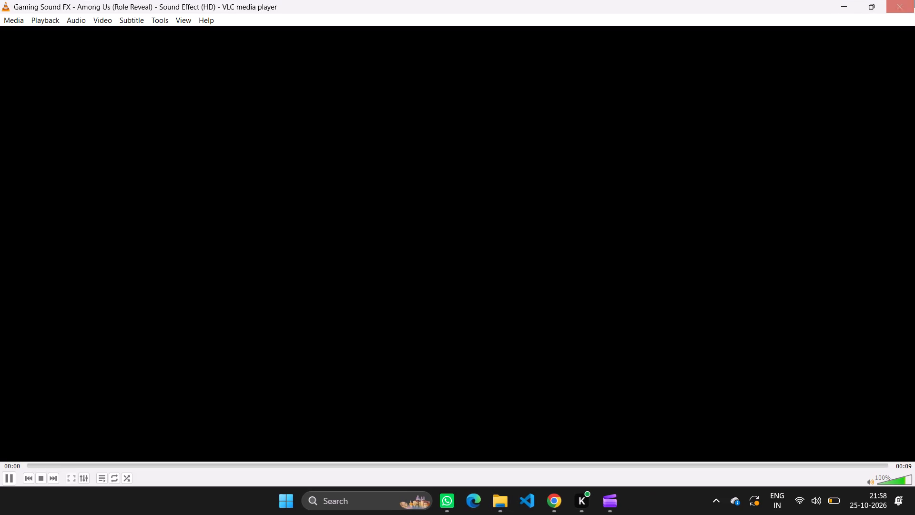
pyautogui.click(914, 0)
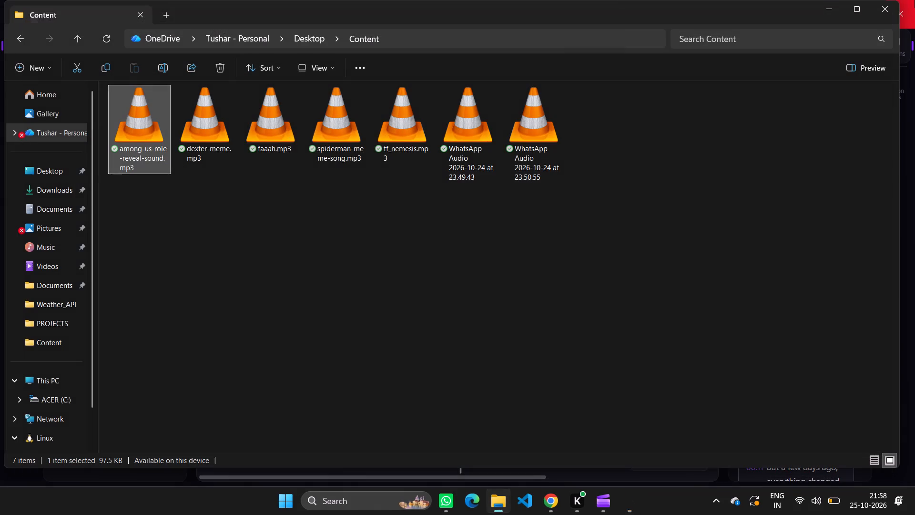
pyautogui.doubleClick(209, 132)
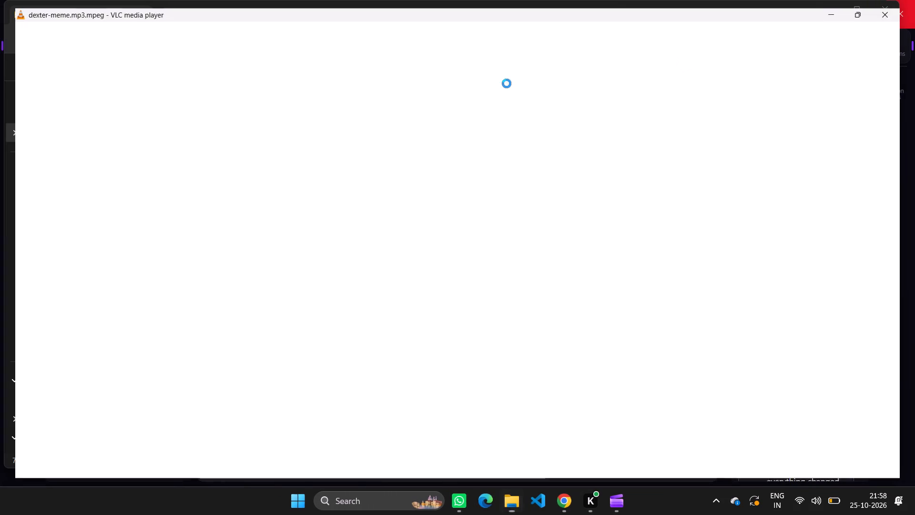
pyautogui.click(914, 0)
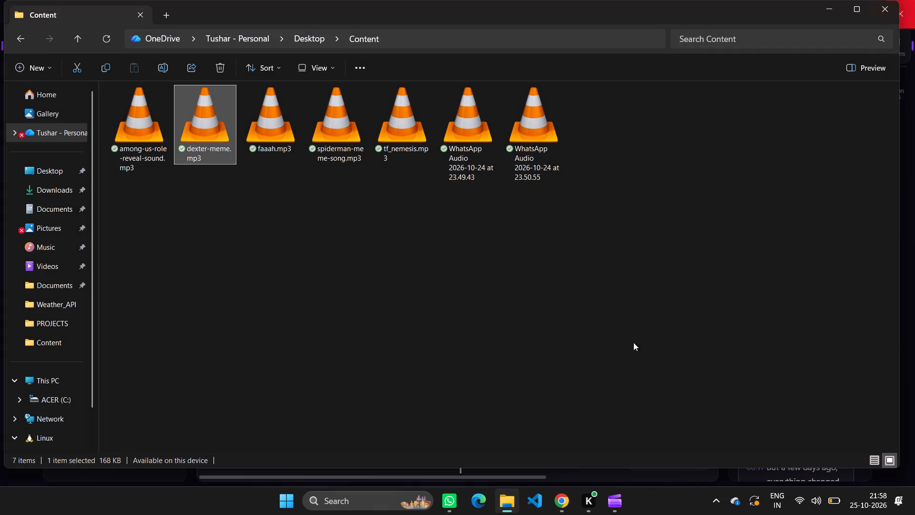
# Return to Clipchamp, go to the start of the video, and examine the export settings without exporting.
pyautogui.click(623, 514)
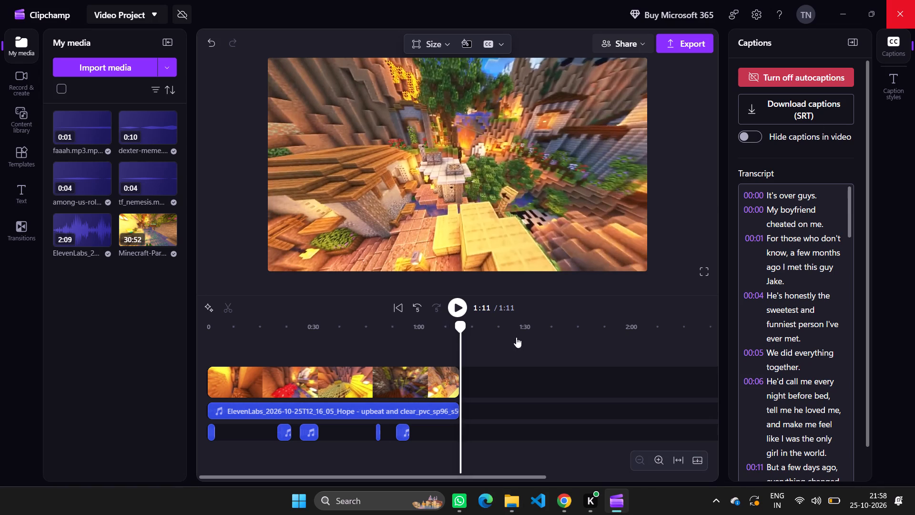
pyautogui.click(208, 350)
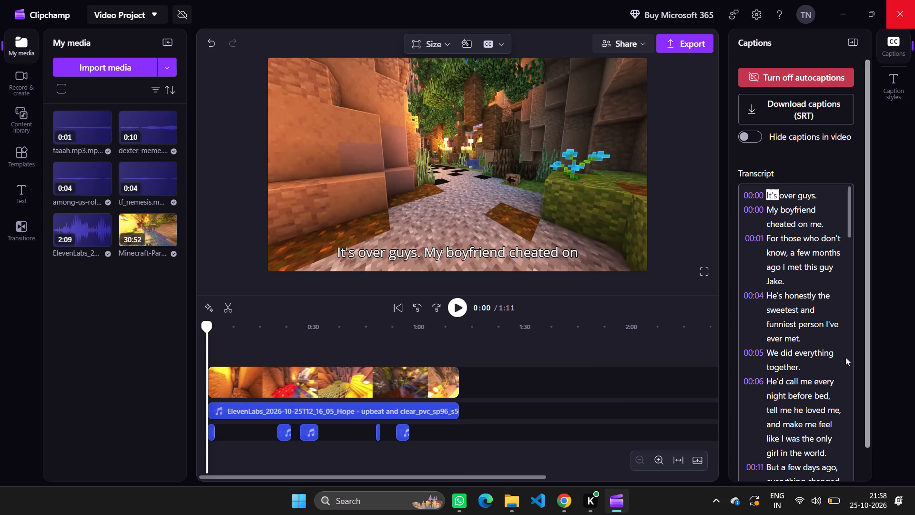
pyautogui.click(311, 392)
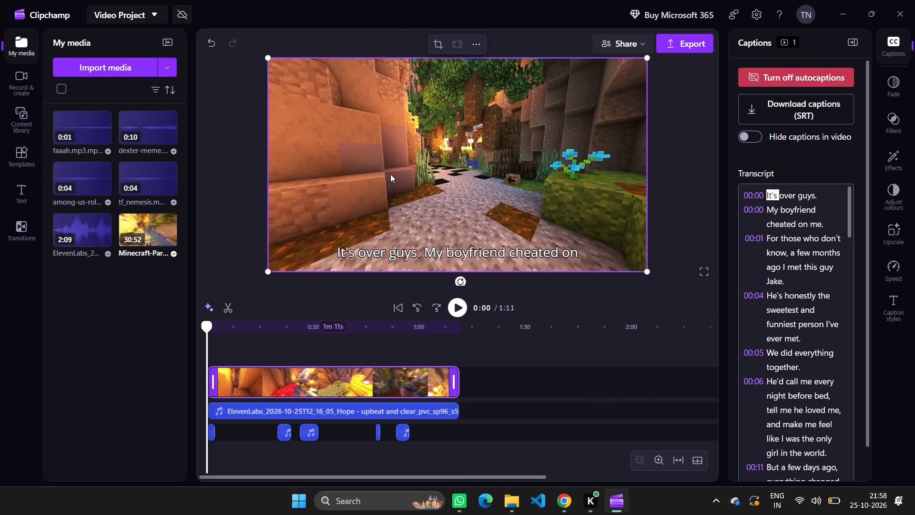
pyautogui.click(696, 41)
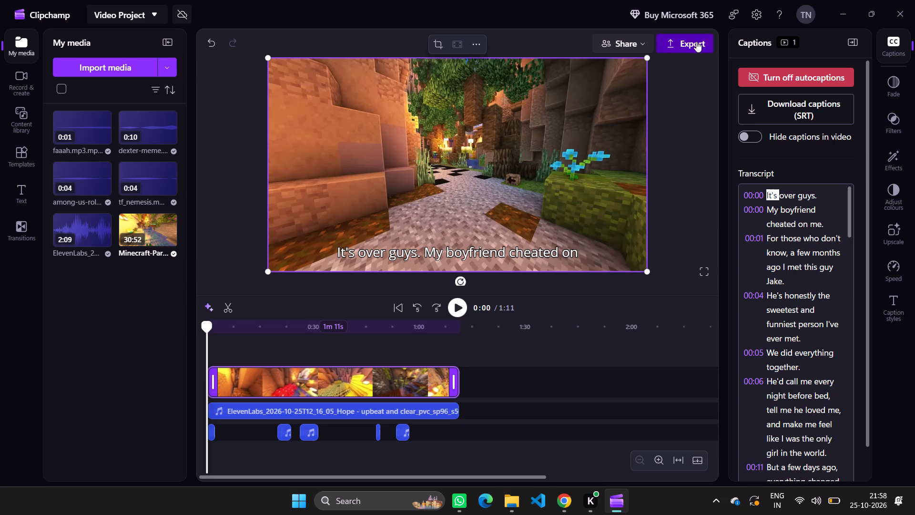
pyautogui.click(618, 152)
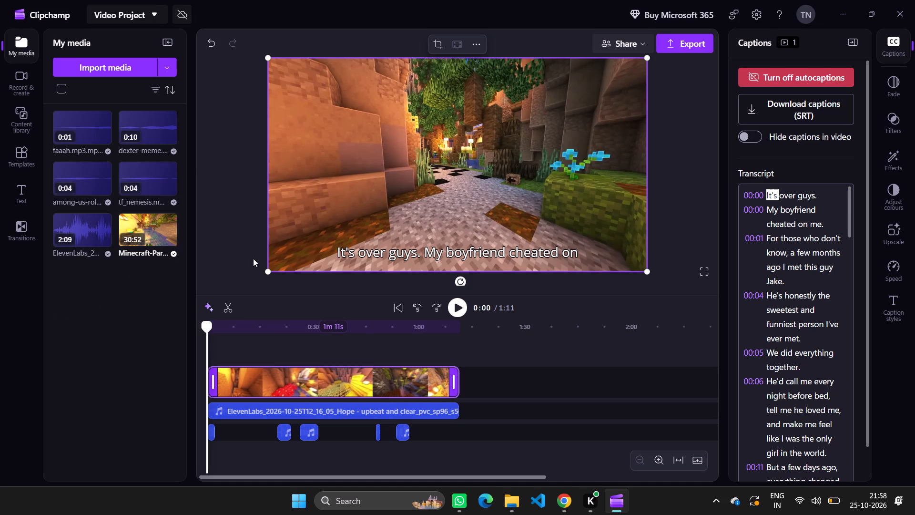
pyautogui.click(678, 39)
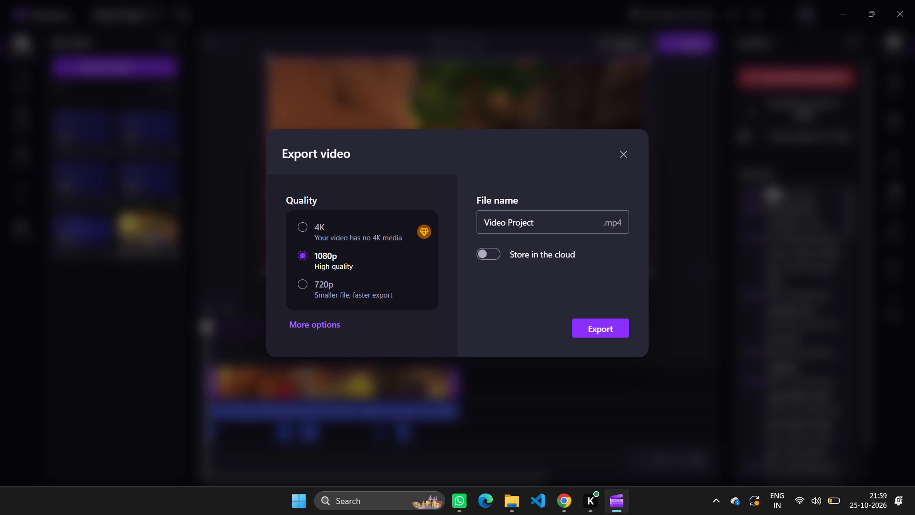
pyautogui.click(624, 162)
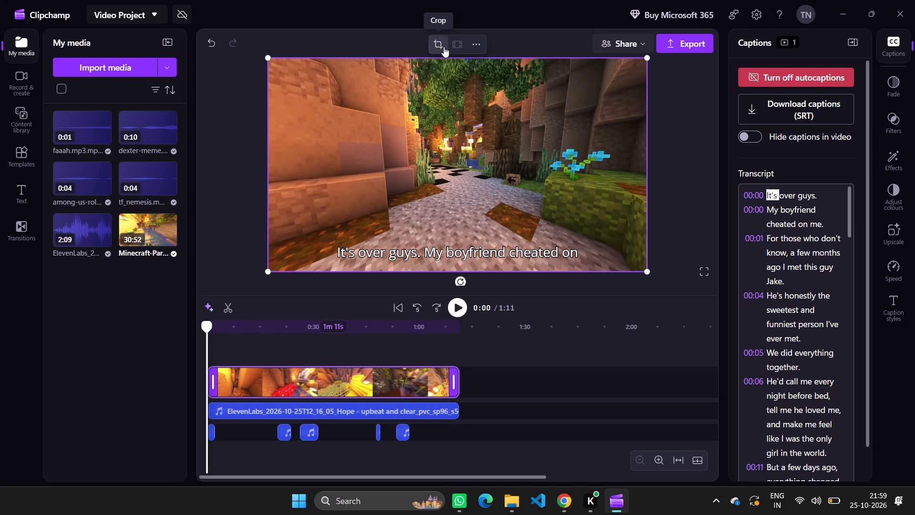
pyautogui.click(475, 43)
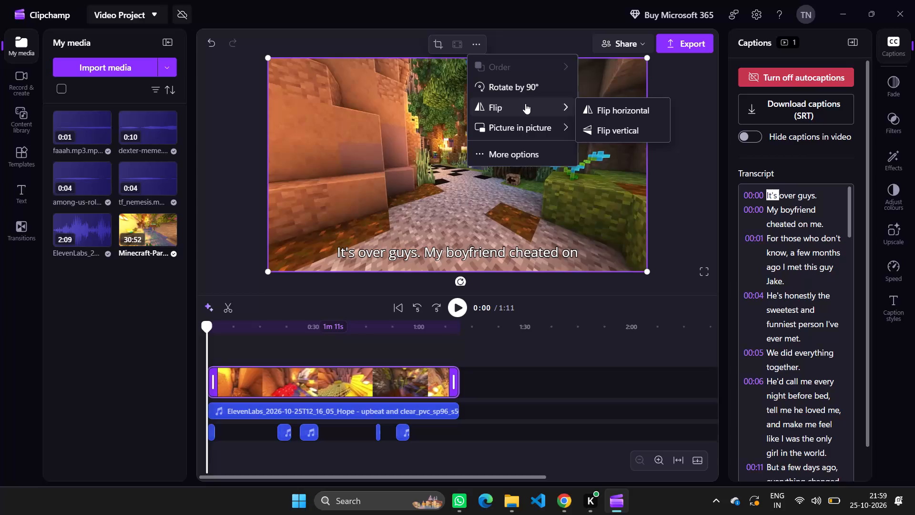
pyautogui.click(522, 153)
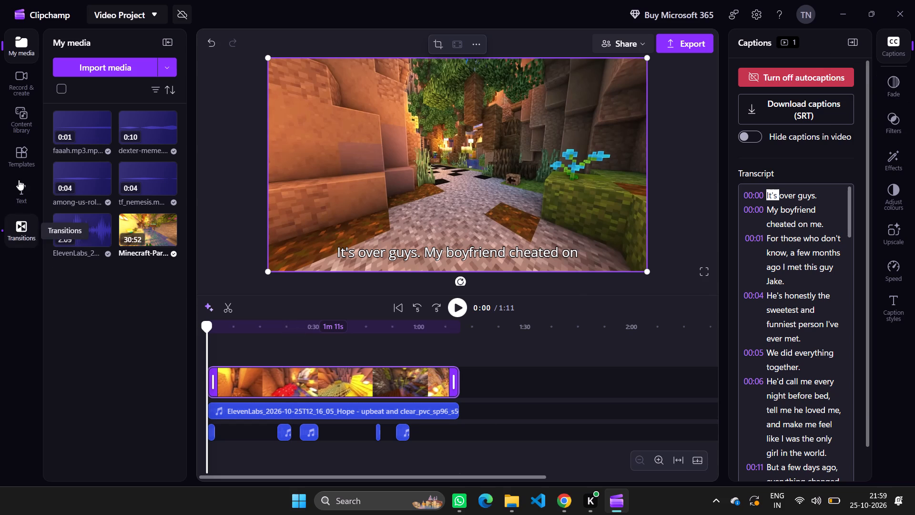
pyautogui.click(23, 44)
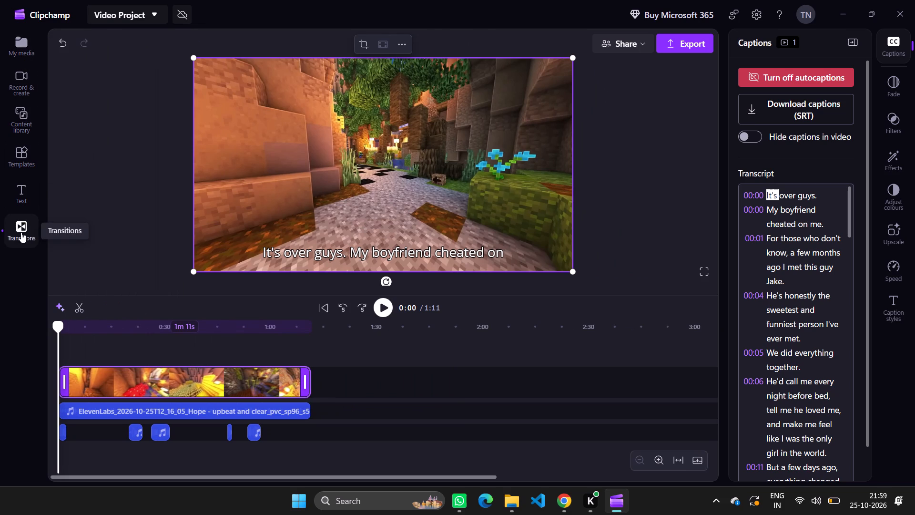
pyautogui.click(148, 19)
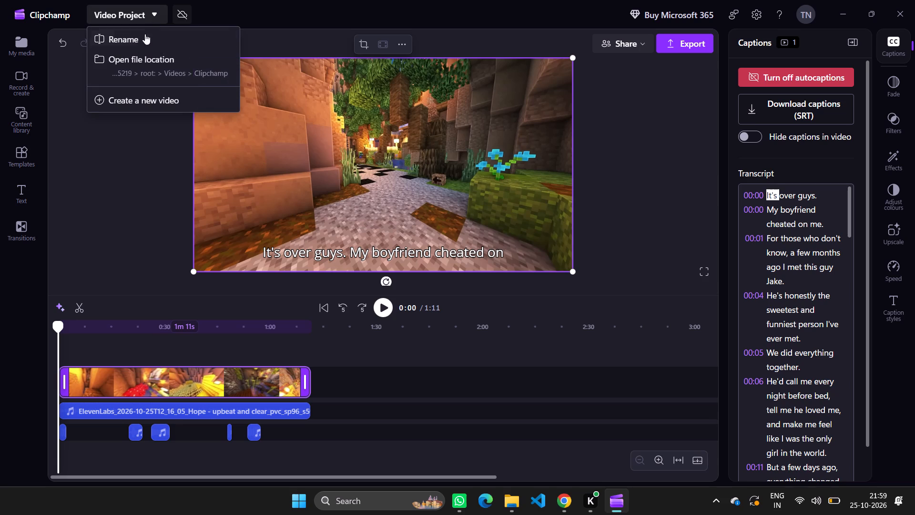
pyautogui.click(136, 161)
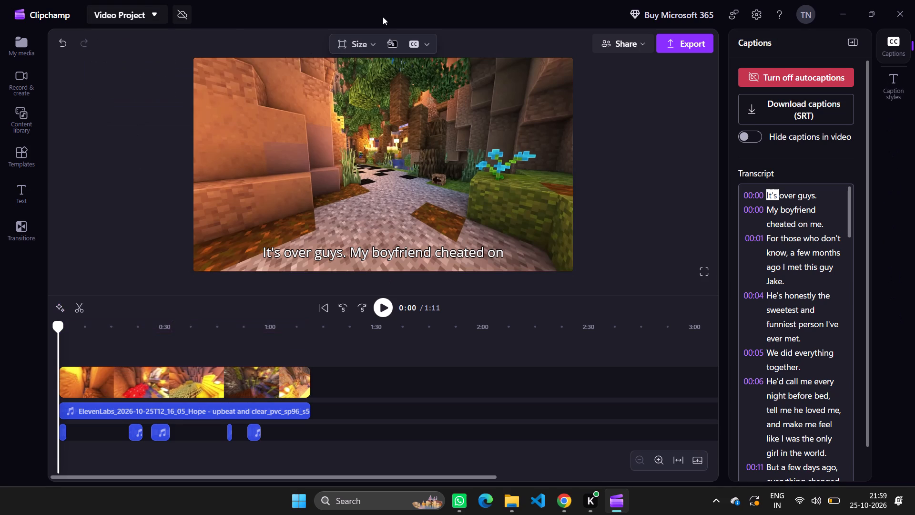
# Change the video's aspect ratio to Vertical 9:16 for Instagram Reels and TikTok.
pyautogui.click(364, 38)
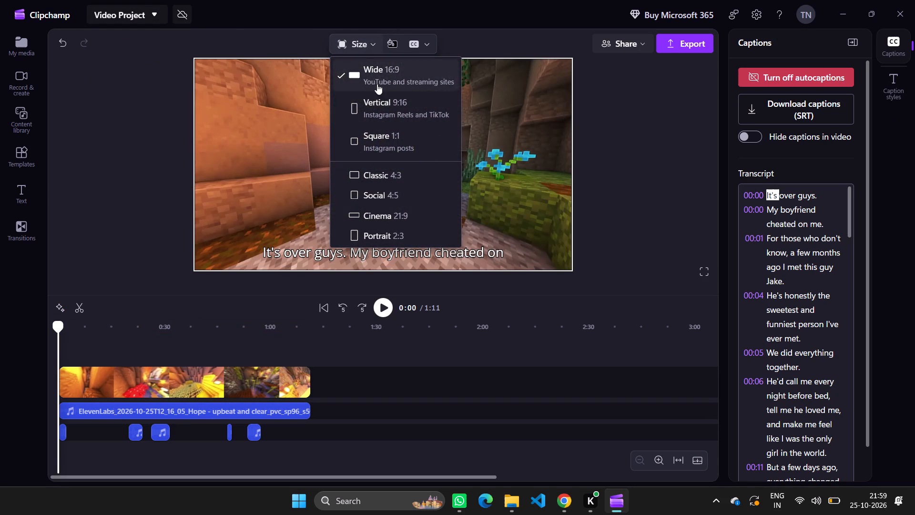
pyautogui.click(387, 98)
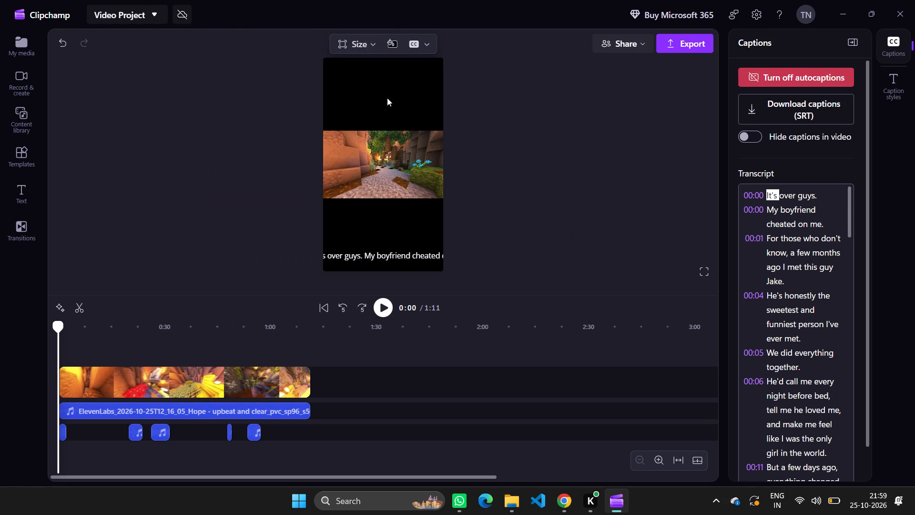
pyautogui.click(373, 37)
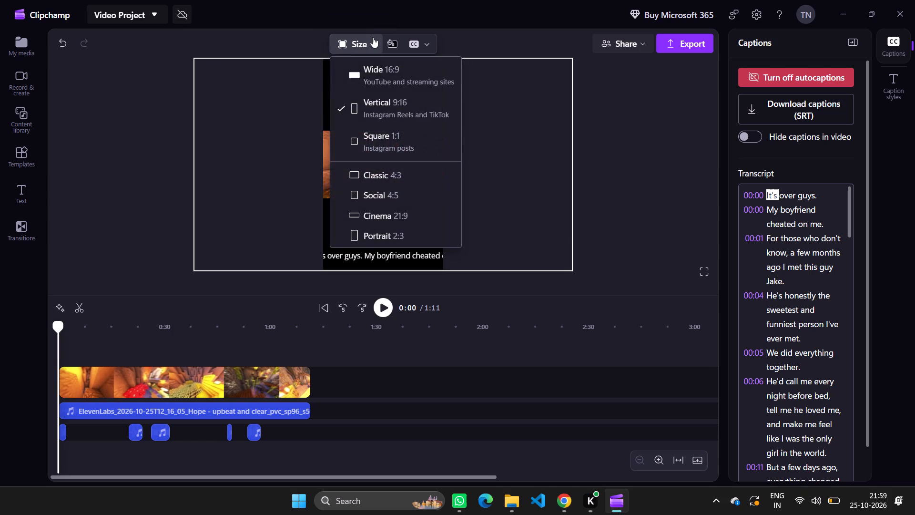
pyautogui.click(377, 112)
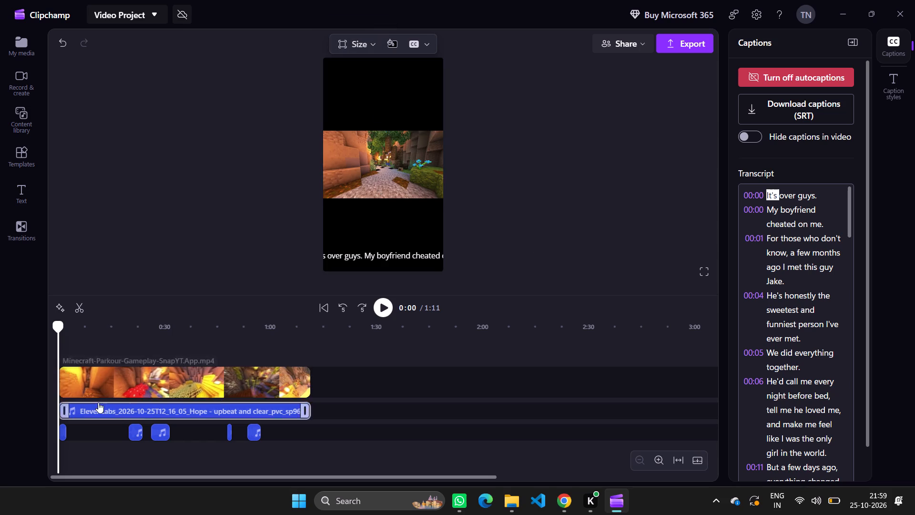
# Play the opening seconds of the vertical video to check its framing and captions, pausing at about 0:08.
pyautogui.press('0')
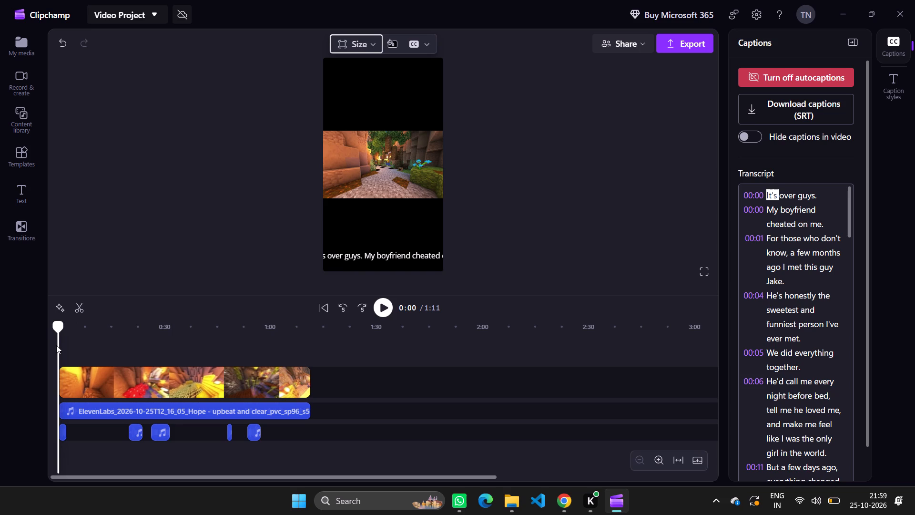
pyautogui.press('space')
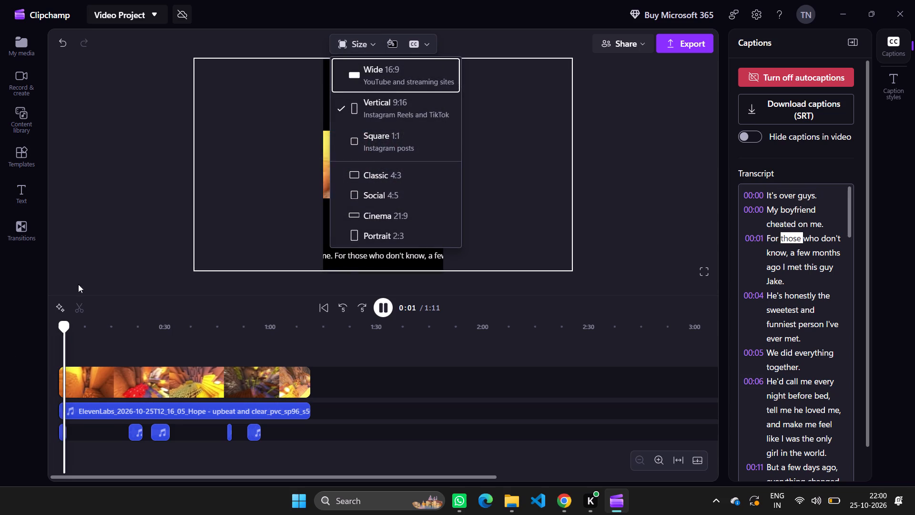
pyautogui.click(95, 265)
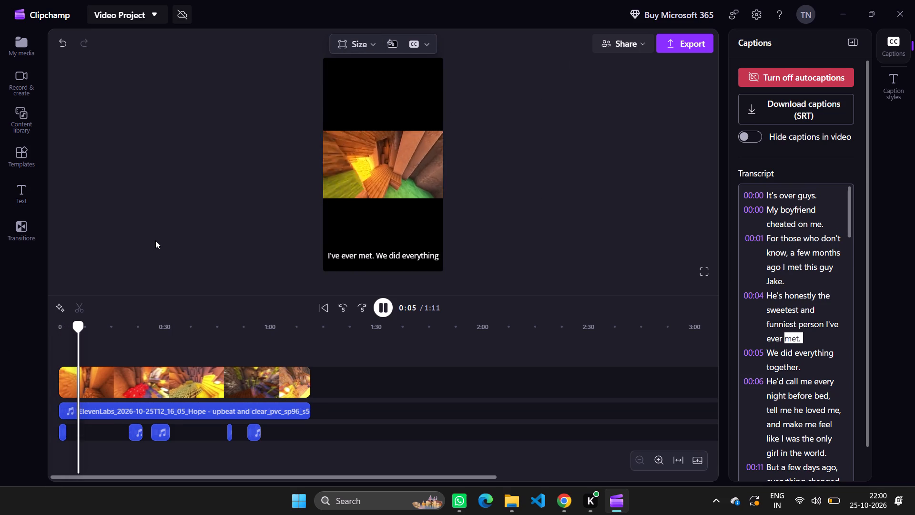
pyautogui.press('space')
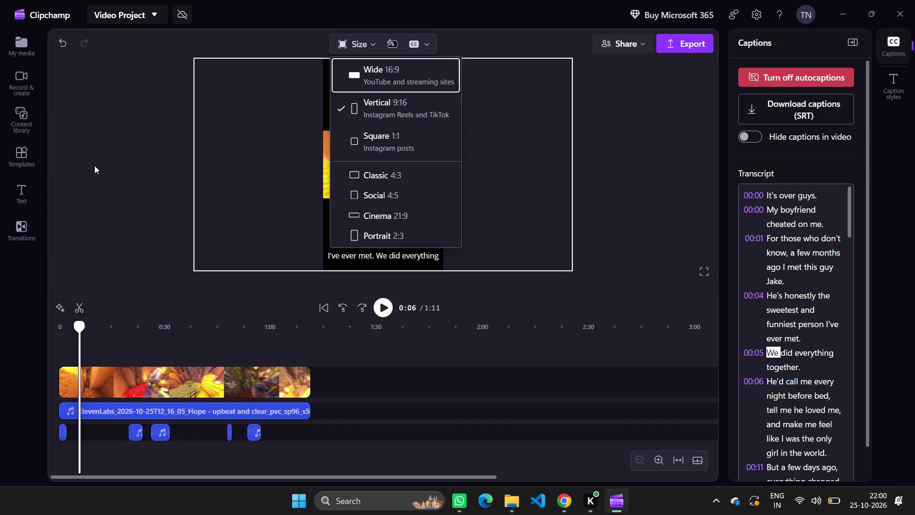
pyautogui.click(94, 165)
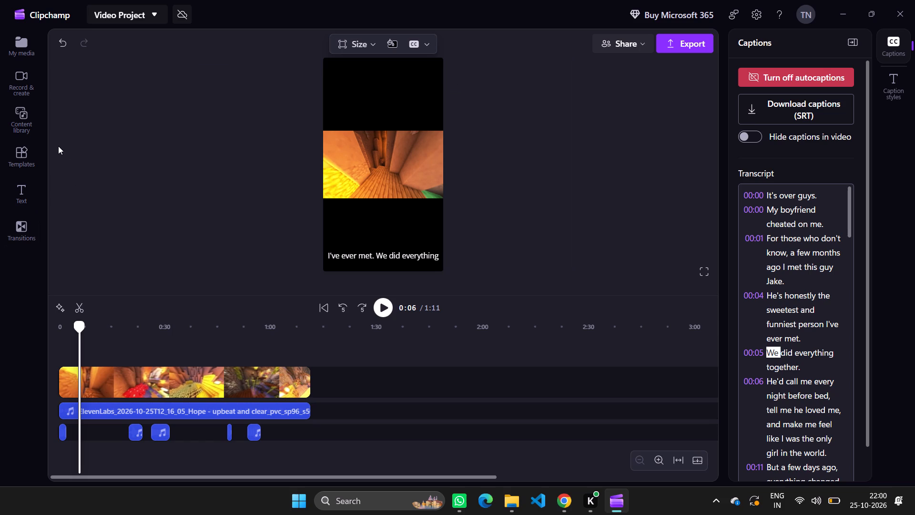
pyautogui.click(62, 344)
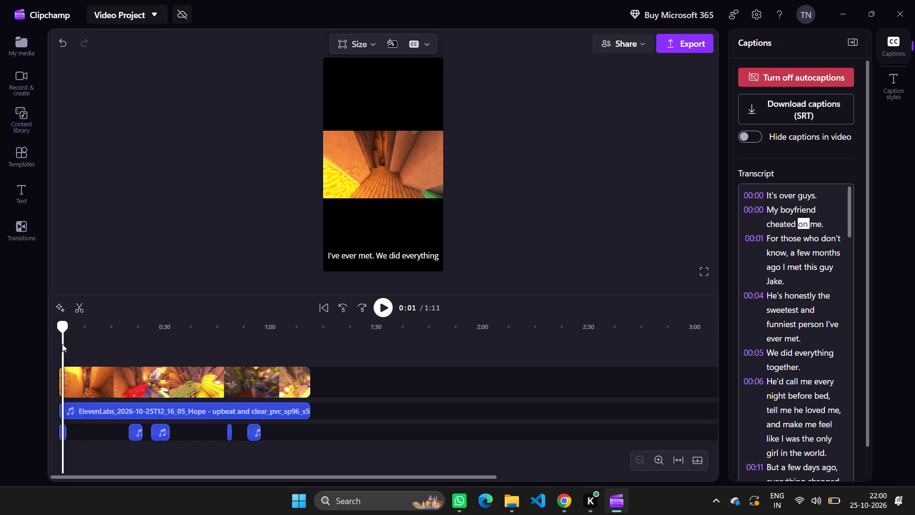
pyautogui.press('space')
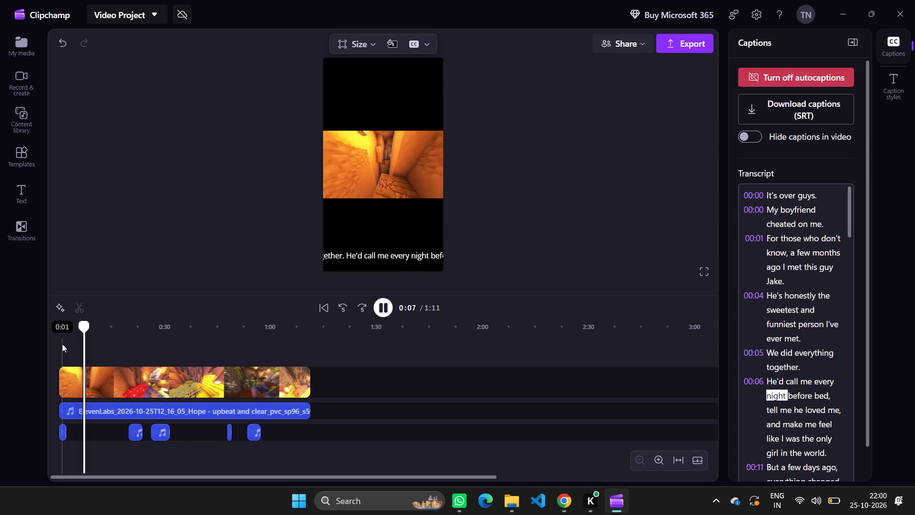
pyautogui.press('space')
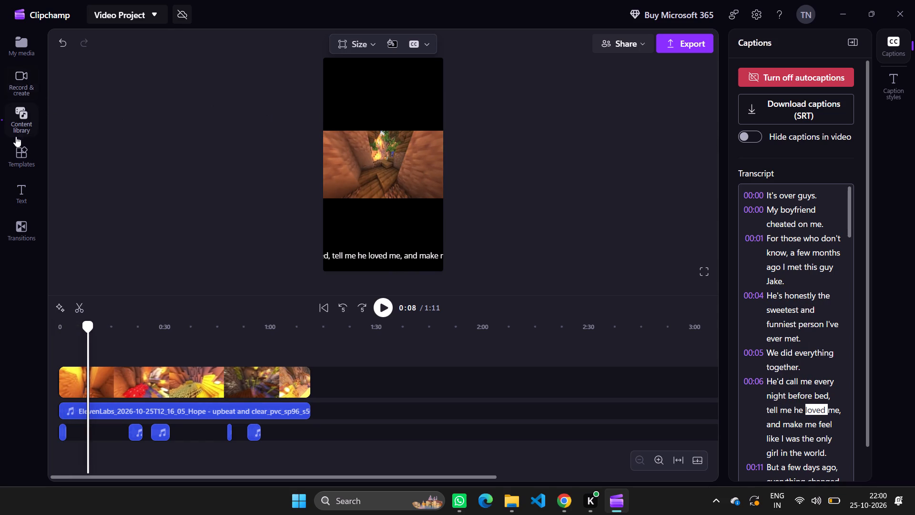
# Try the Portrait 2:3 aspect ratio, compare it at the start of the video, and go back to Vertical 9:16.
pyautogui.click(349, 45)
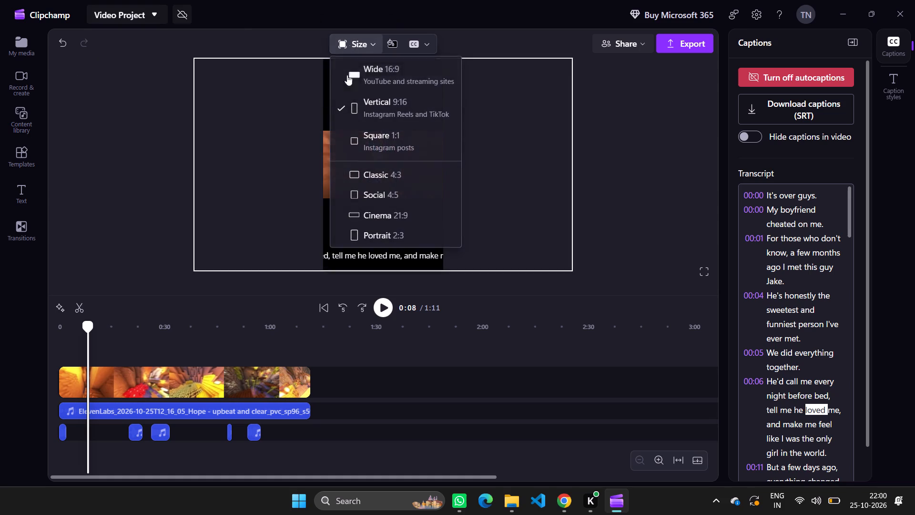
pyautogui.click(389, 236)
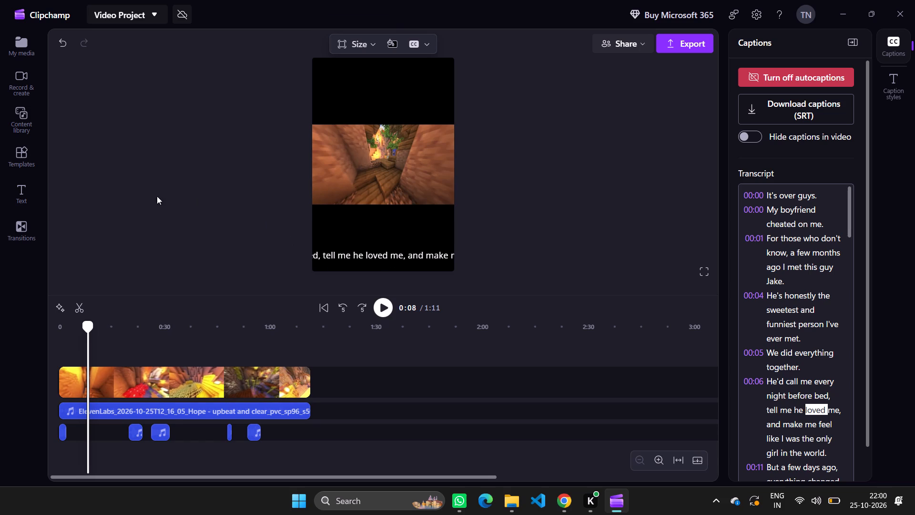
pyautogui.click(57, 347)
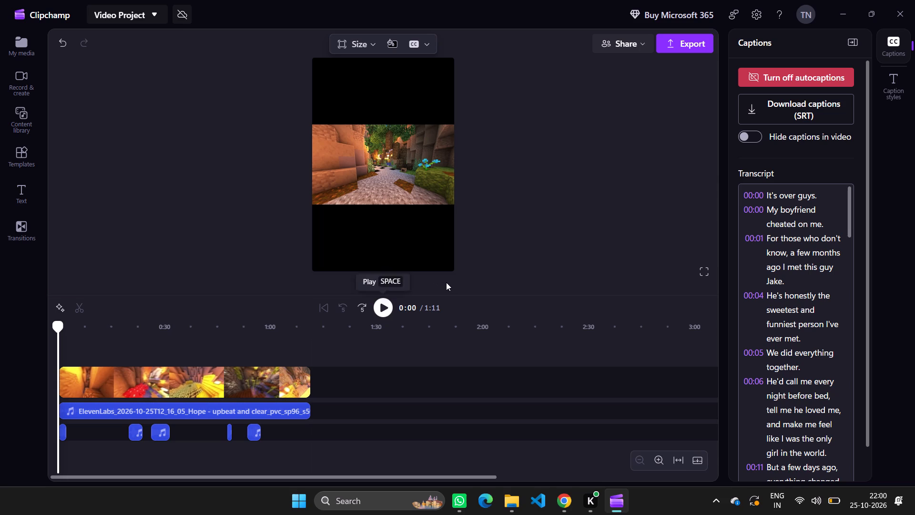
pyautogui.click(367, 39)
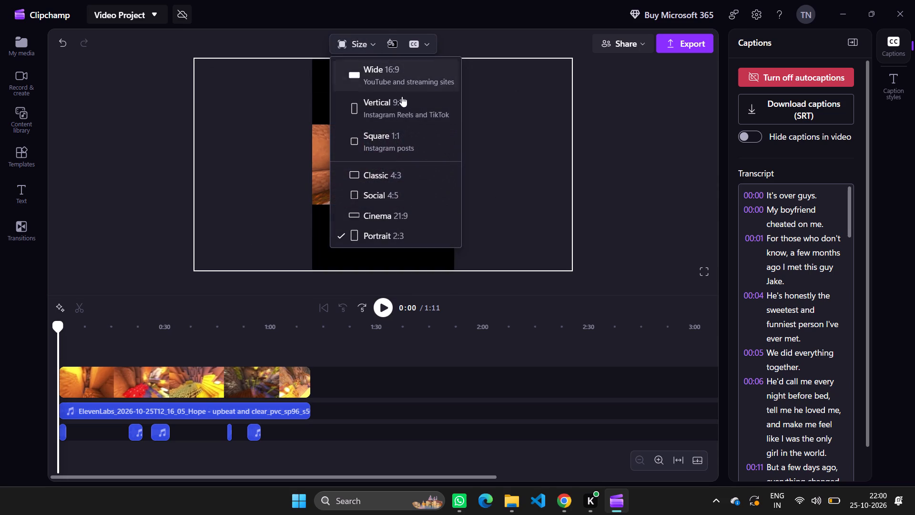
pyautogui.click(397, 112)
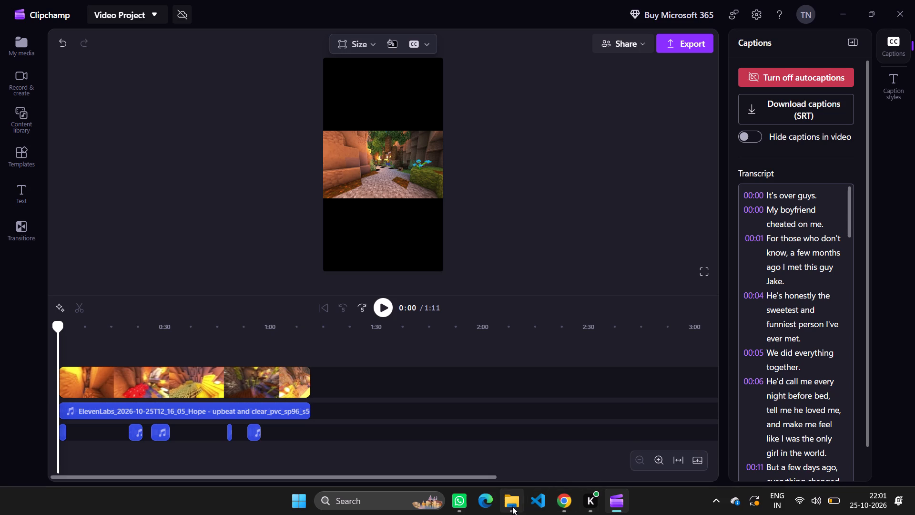
# Switch to Chrome with the ChatGPT conversation about CapCut export troubleshooting.
pyautogui.click(565, 503)
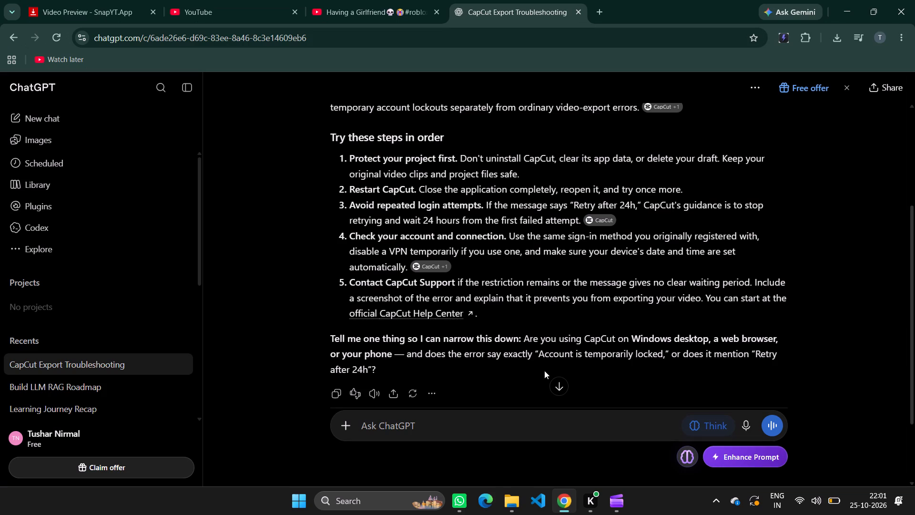
# Switch back to Clipchamp and play the vertical video's opening second to check its framing and captions, returning to the start.
pyautogui.click(625, 507)
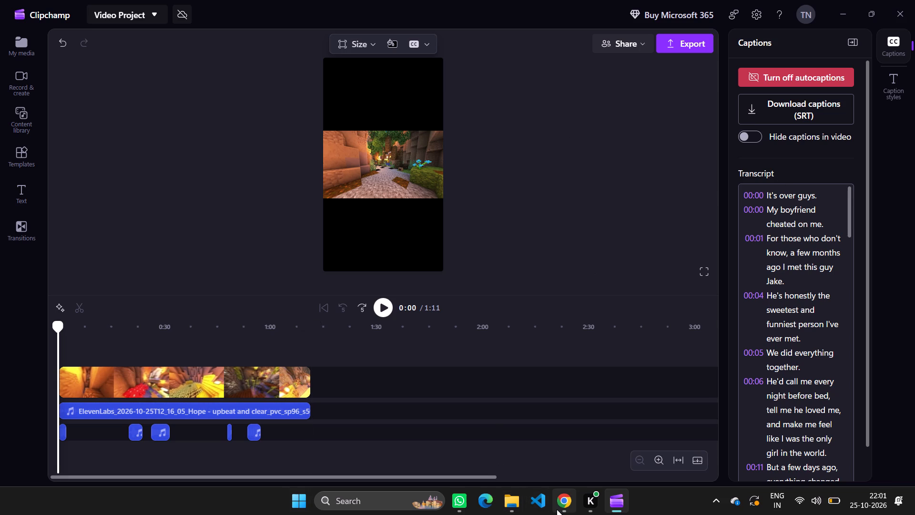
pyautogui.click(530, 211)
pyautogui.click(390, 304)
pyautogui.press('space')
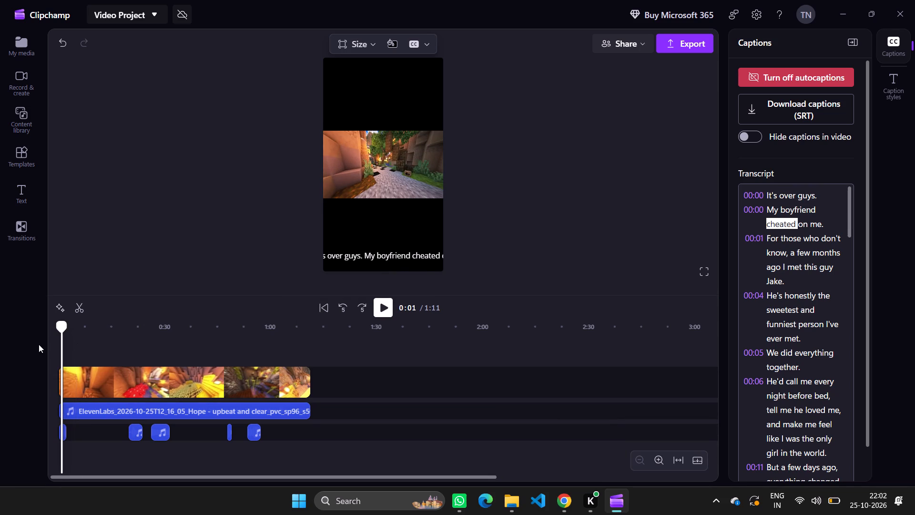
pyautogui.click(53, 344)
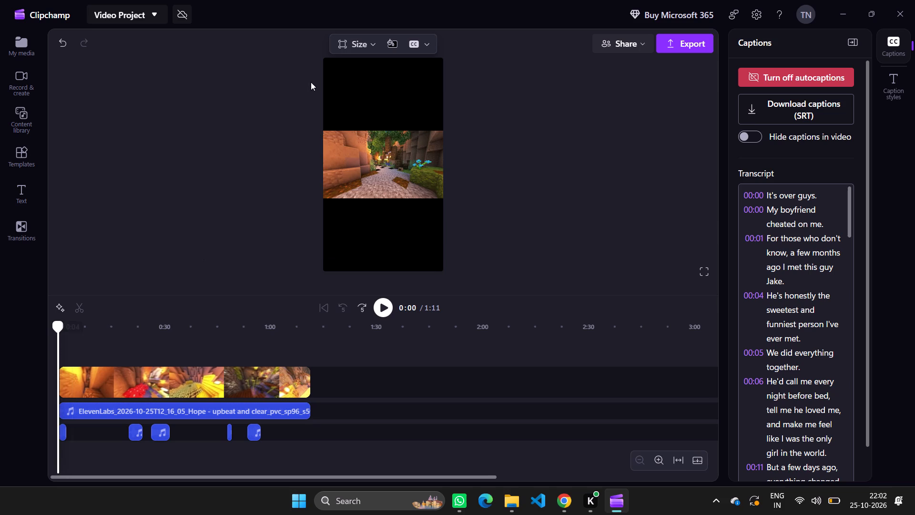
# Open the aspect ratio options for the video.
pyautogui.click(357, 46)
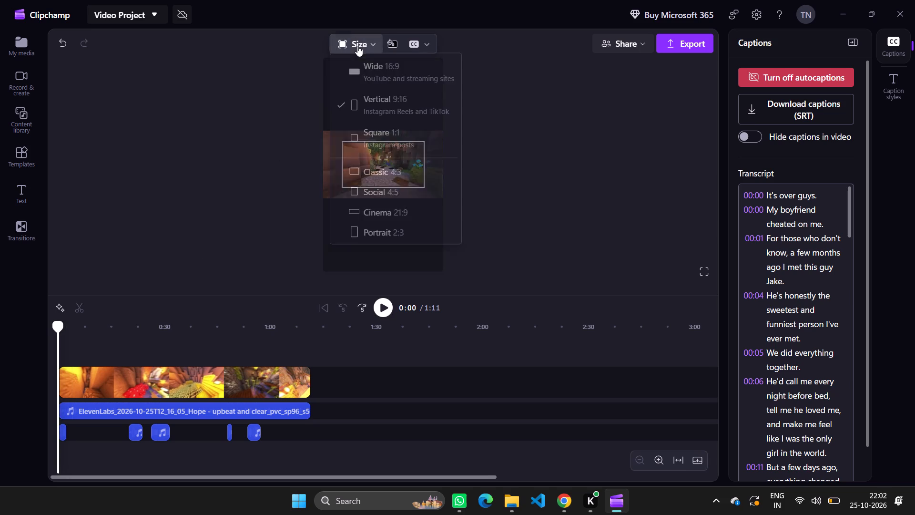
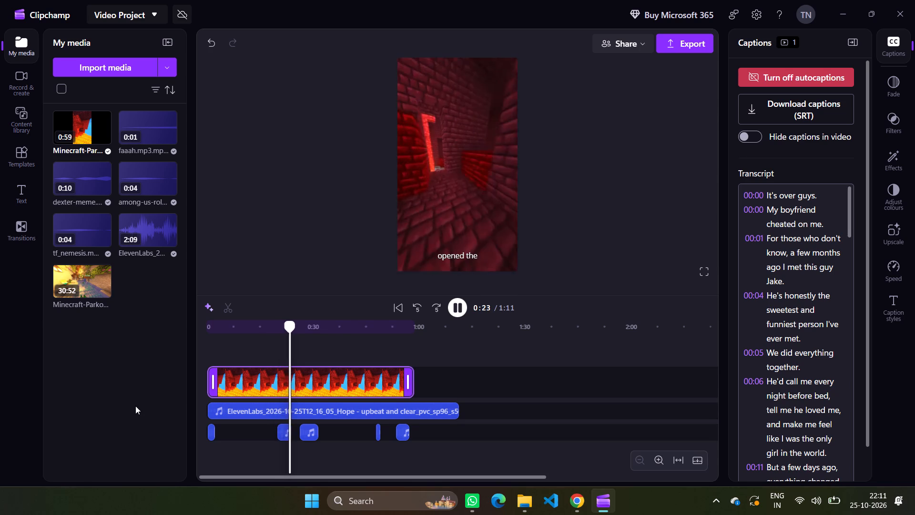
# Pause playback, lower the among-us sound effect near 0:20 to 61% volume, and replay from 0:20 to check the balance.
pyautogui.press('space')
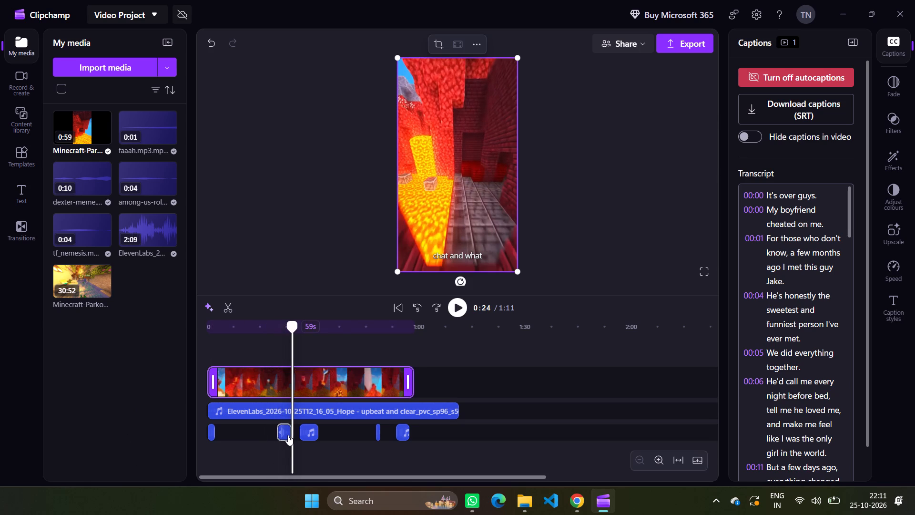
pyautogui.click(288, 435)
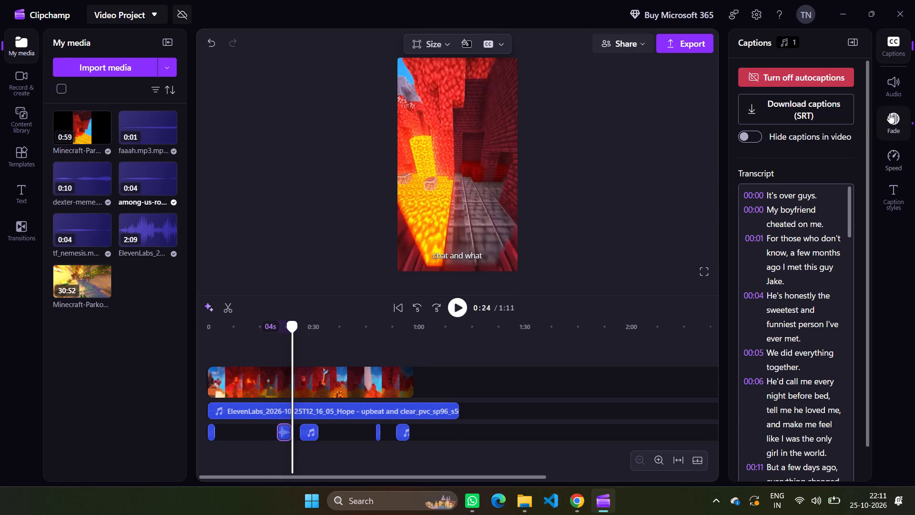
pyautogui.click(892, 87)
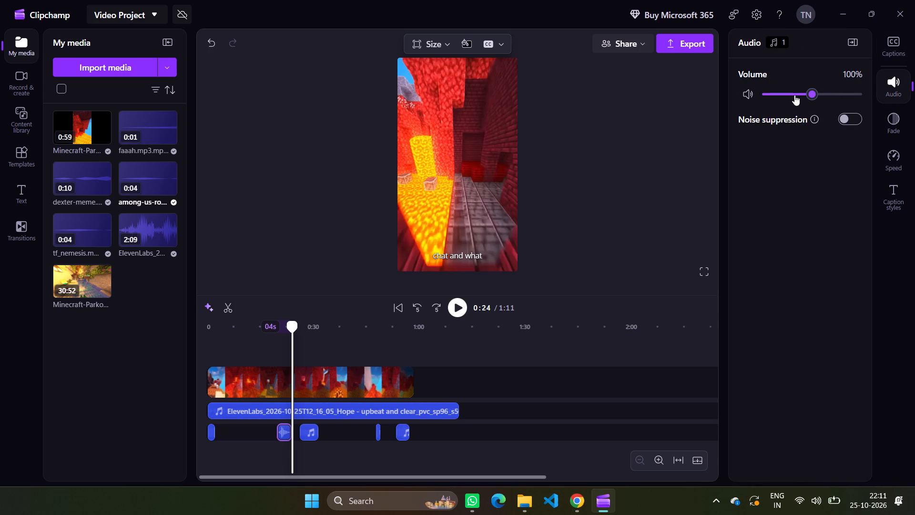
pyautogui.click(794, 95)
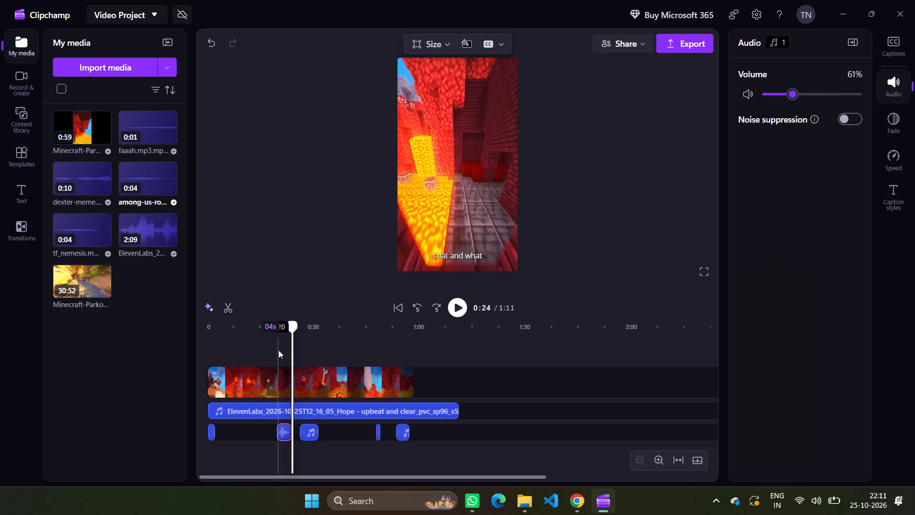
pyautogui.click(278, 350)
pyautogui.press('space')
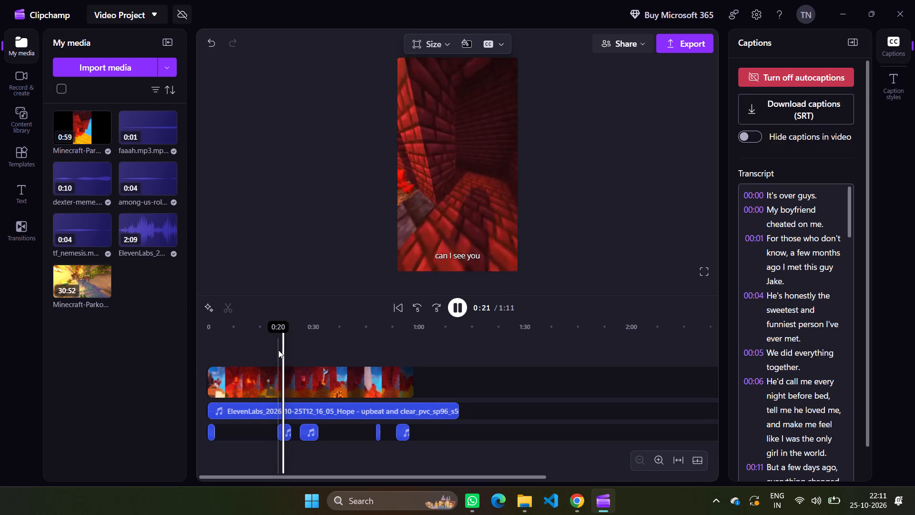
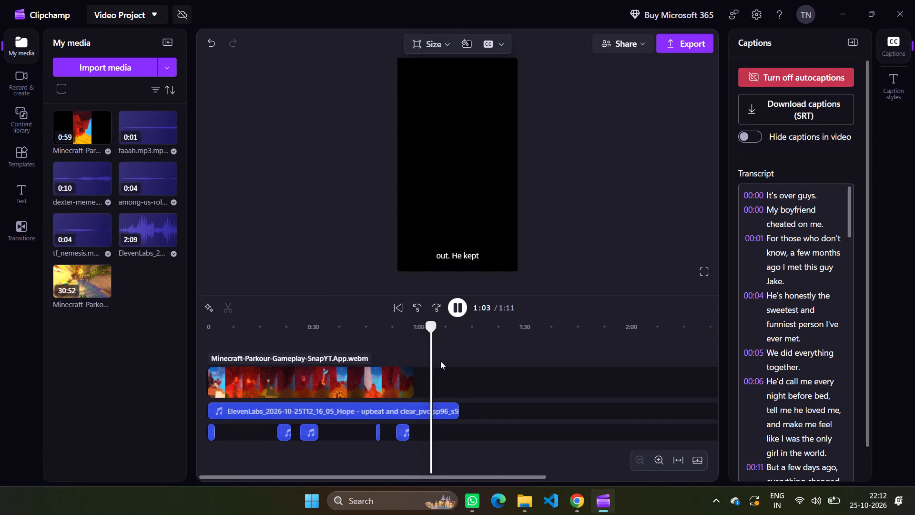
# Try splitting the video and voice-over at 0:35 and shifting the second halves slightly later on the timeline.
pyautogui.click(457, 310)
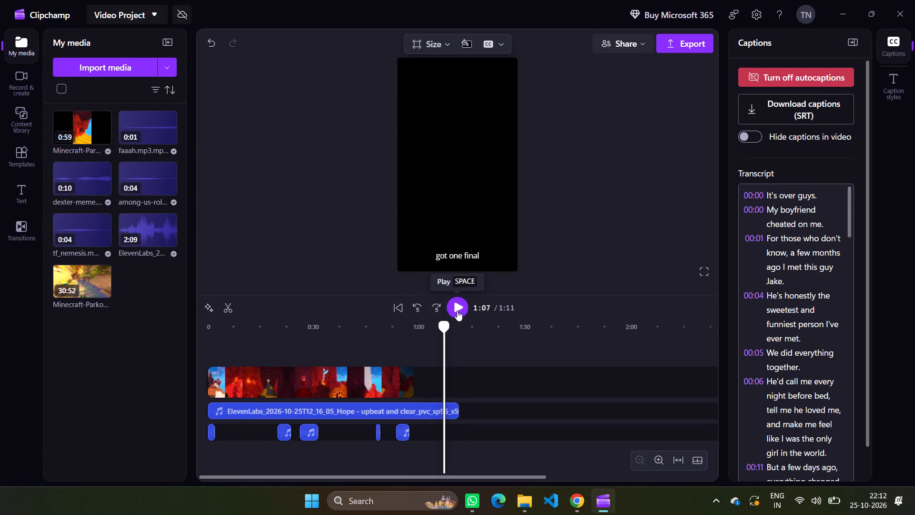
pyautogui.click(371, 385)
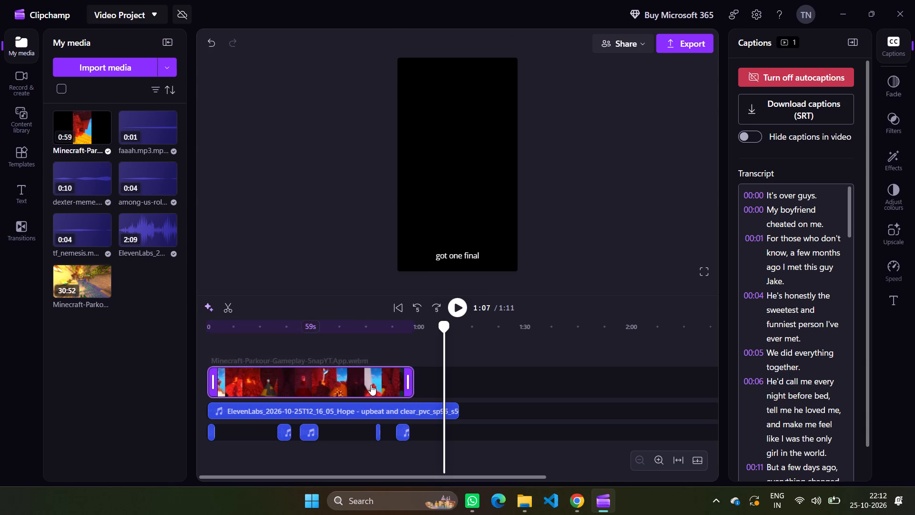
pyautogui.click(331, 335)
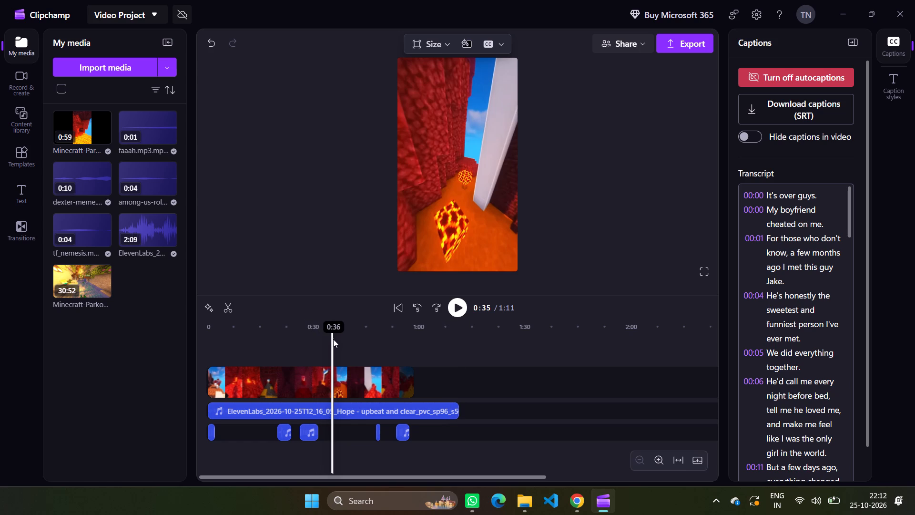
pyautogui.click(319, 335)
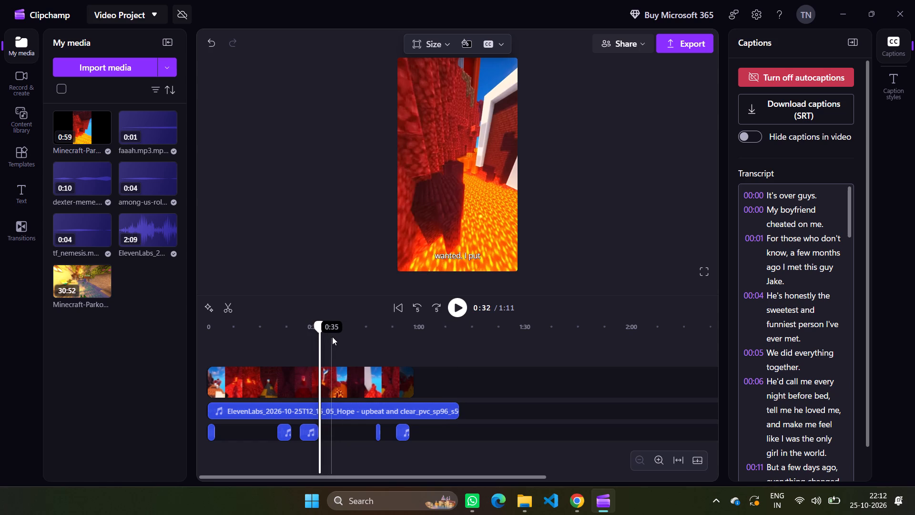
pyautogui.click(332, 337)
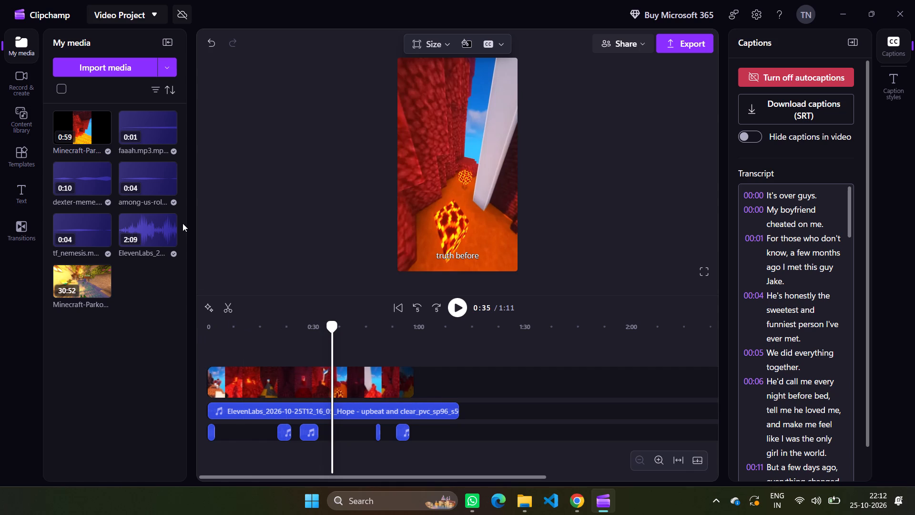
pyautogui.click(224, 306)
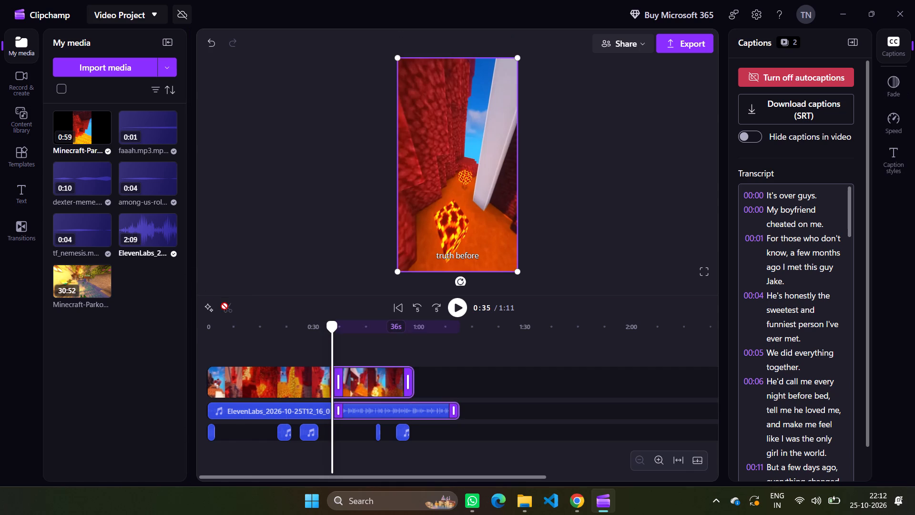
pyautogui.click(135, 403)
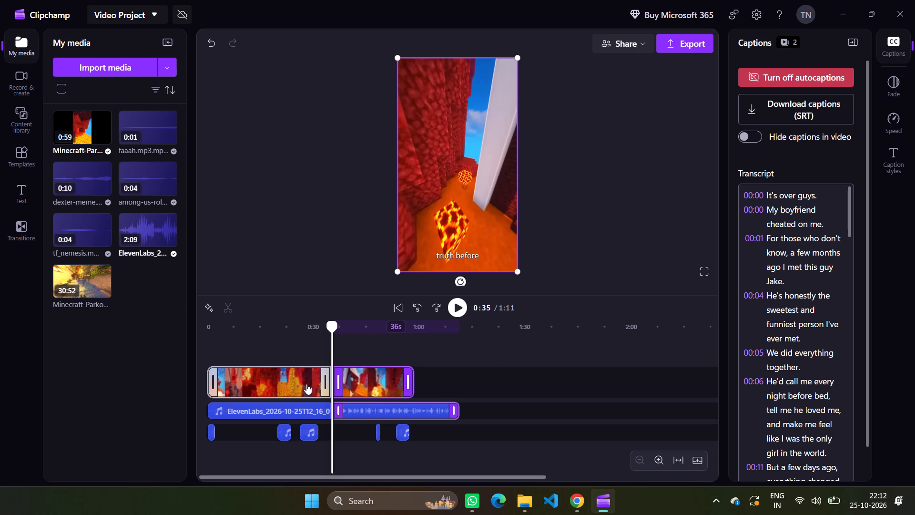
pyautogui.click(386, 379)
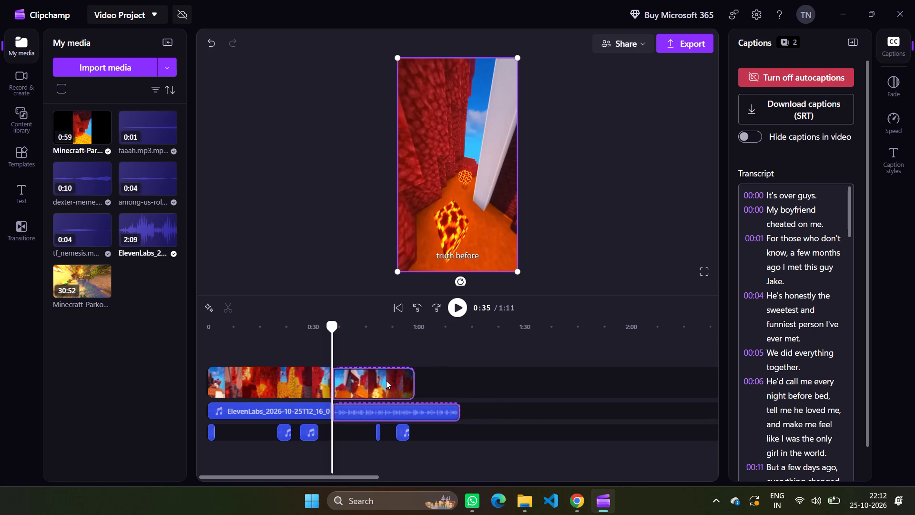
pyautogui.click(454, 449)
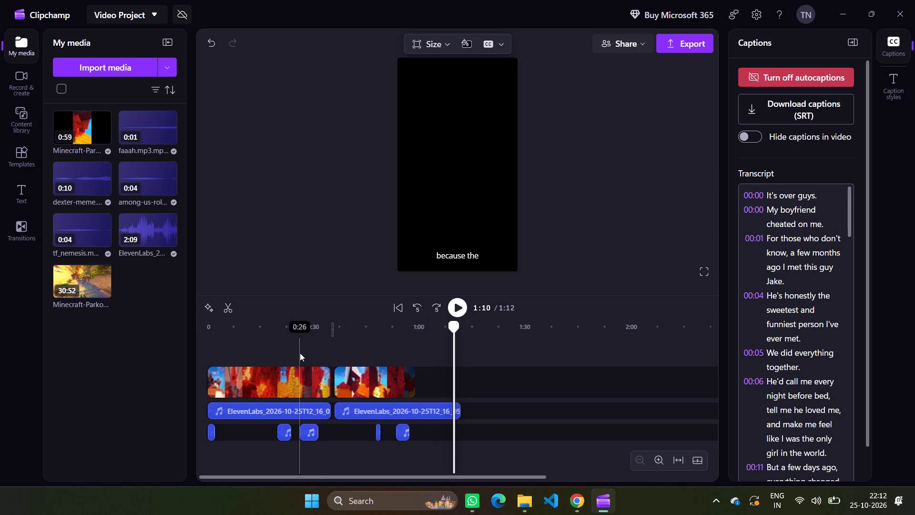
# Play back the section leading up to the 0:35 cut to check where the spoken sentence ends.
pyautogui.click(201, 340)
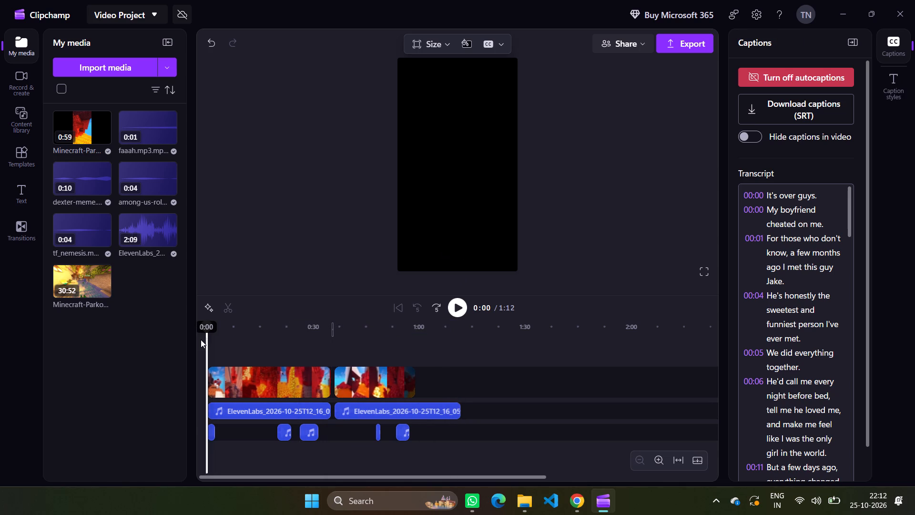
pyautogui.press('space')
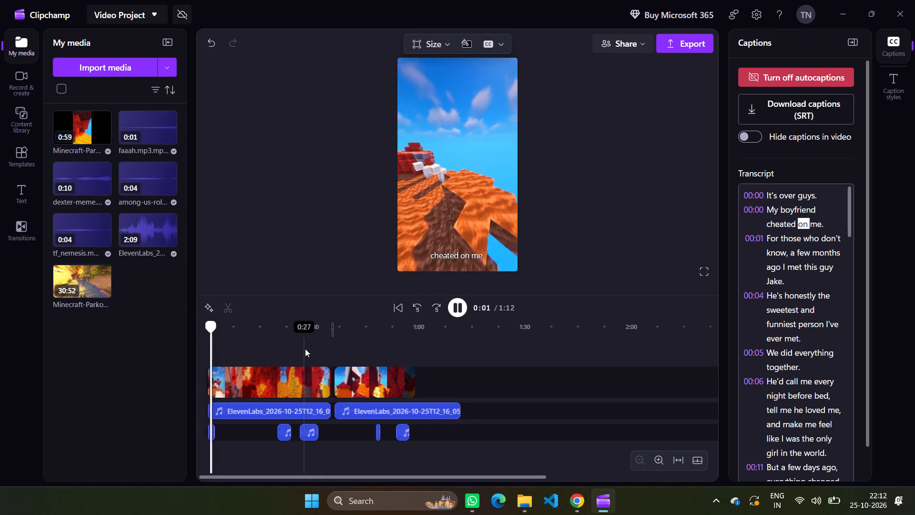
pyautogui.click(305, 349)
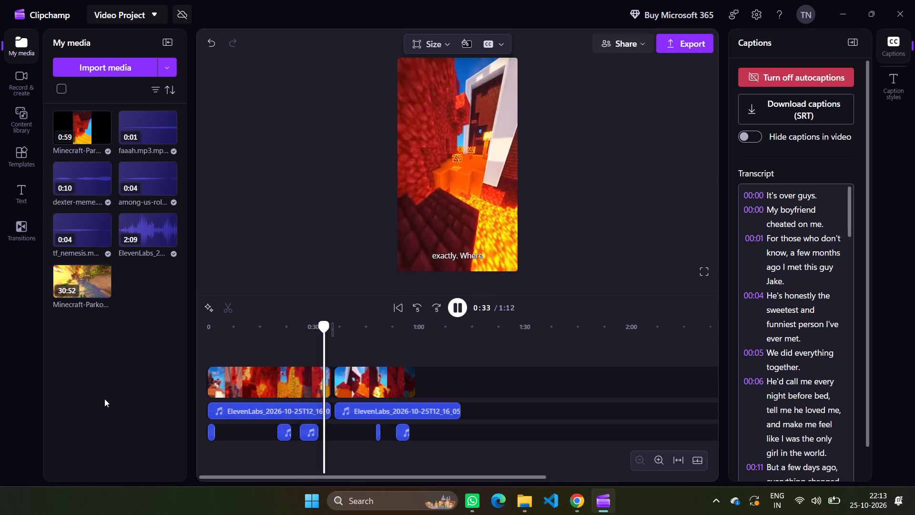
pyautogui.press('space')
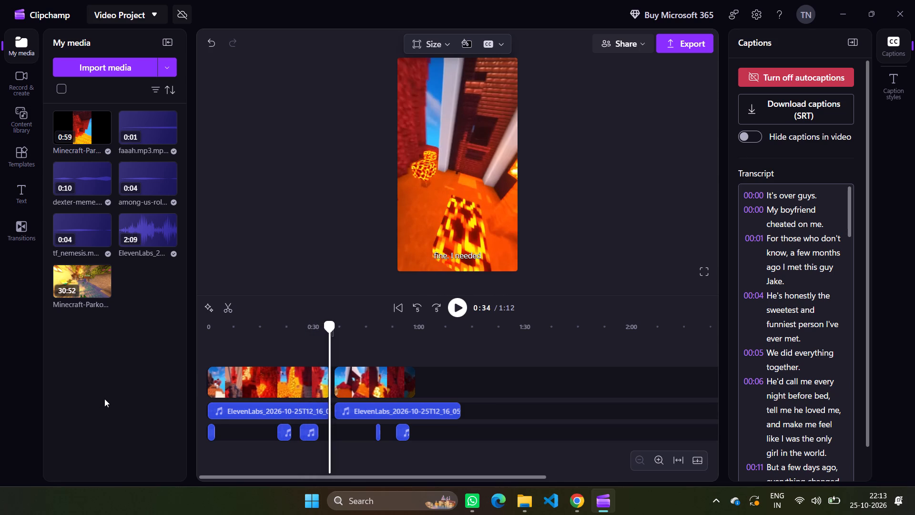
pyautogui.press('space')
pyautogui.press('space')
pyautogui.press('space')
pyautogui.press('space')
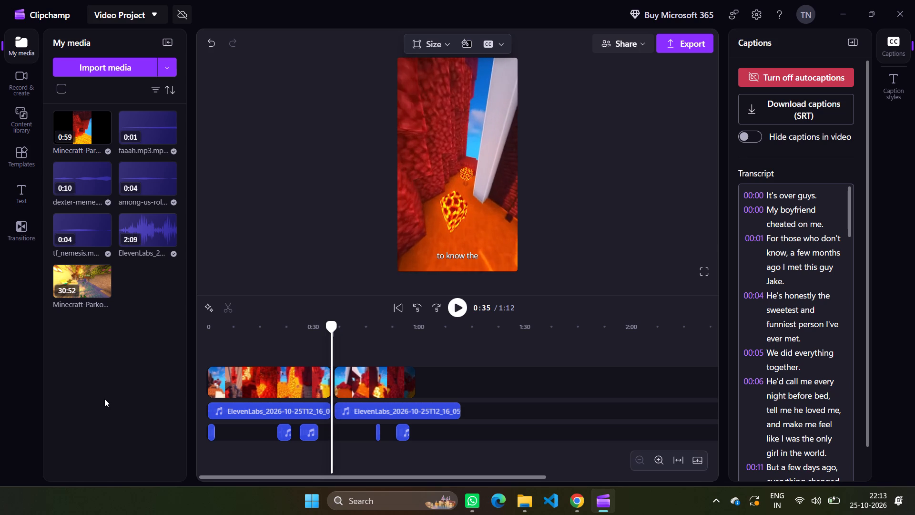
pyautogui.press('space')
pyautogui.press('space')
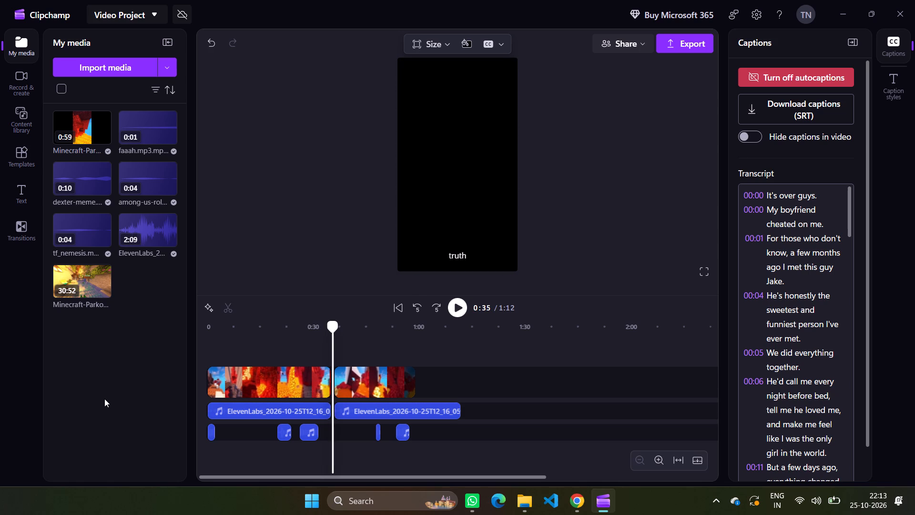
pyautogui.press('Left')
pyautogui.press('Left')
pyautogui.press('space')
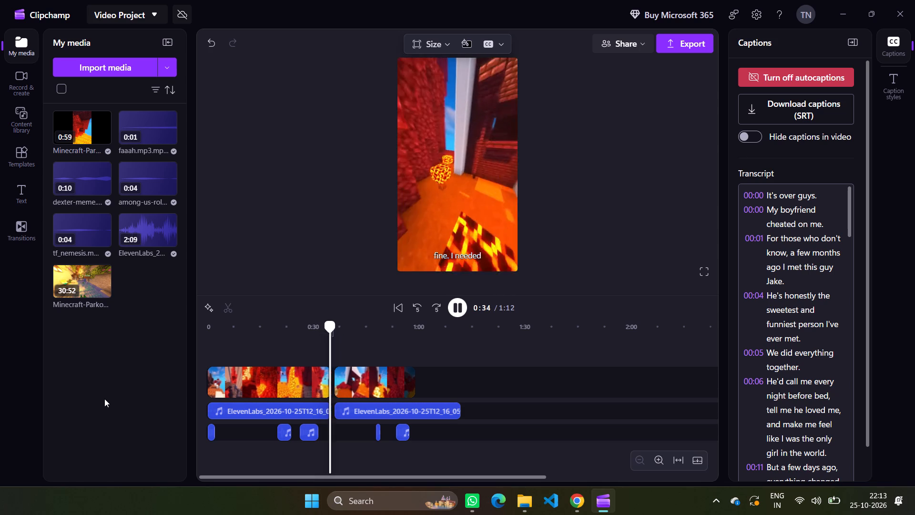
pyautogui.press('space')
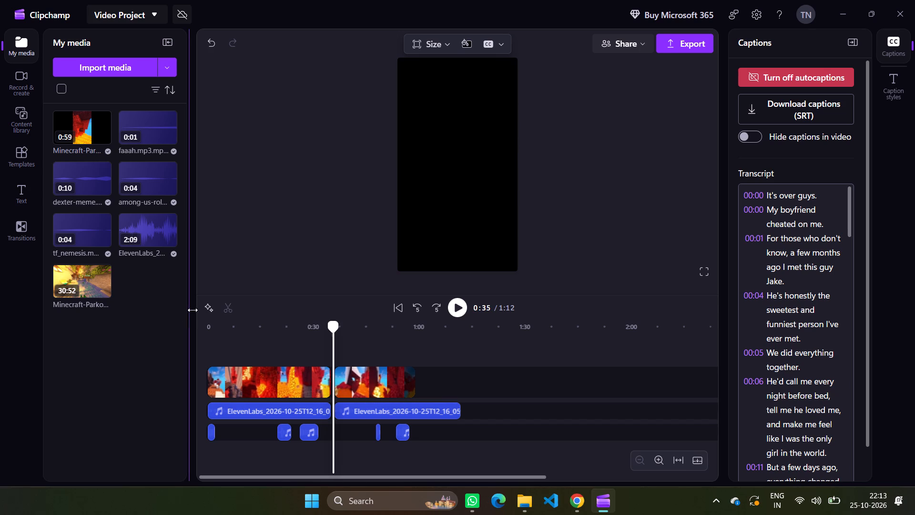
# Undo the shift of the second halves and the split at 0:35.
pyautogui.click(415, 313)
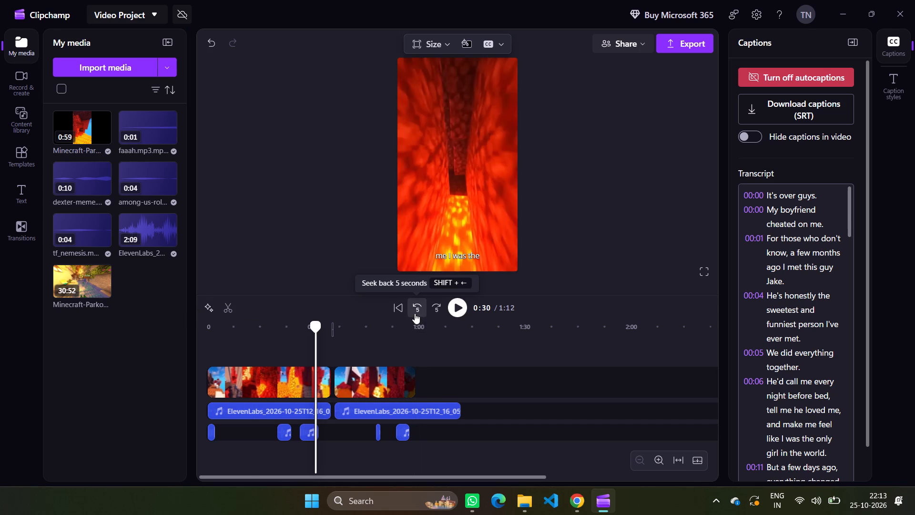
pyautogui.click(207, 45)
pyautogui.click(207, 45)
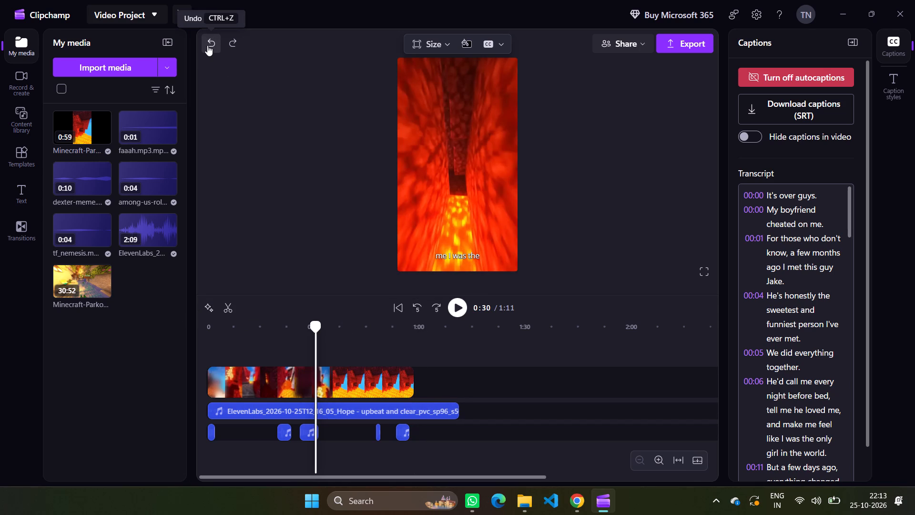
# Play from about 0:28 to find the sentence end and split the video and voice-over at 0:36, between "him." and "Yesterday".
pyautogui.click(307, 359)
pyautogui.press('space')
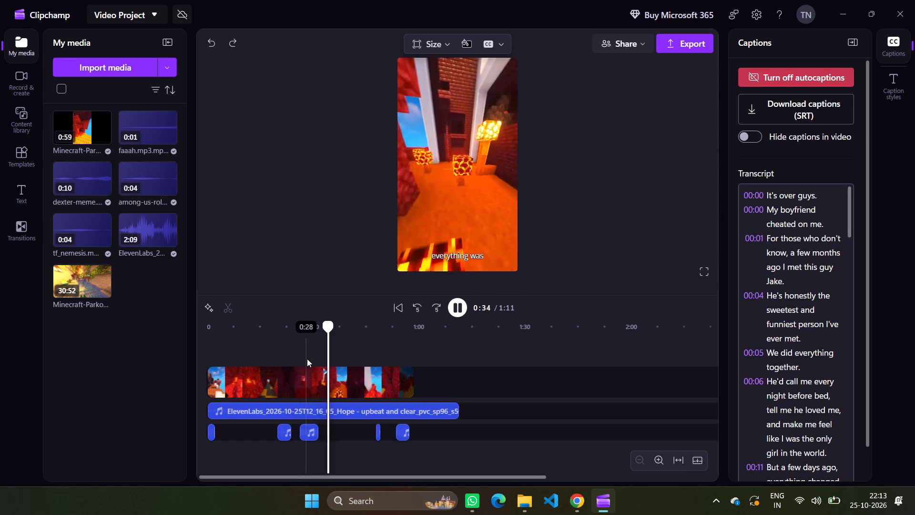
pyautogui.press('space')
pyautogui.press('space')
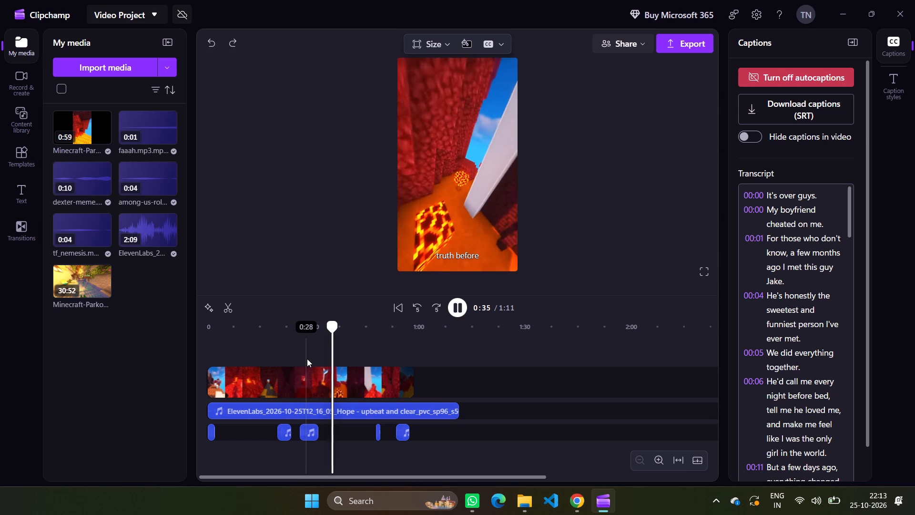
pyautogui.press('space')
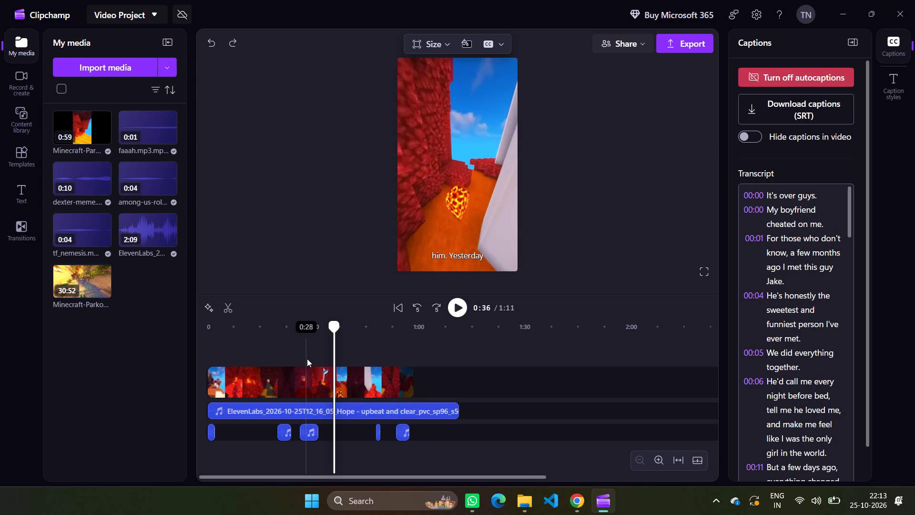
pyautogui.press('Left')
pyautogui.press('space')
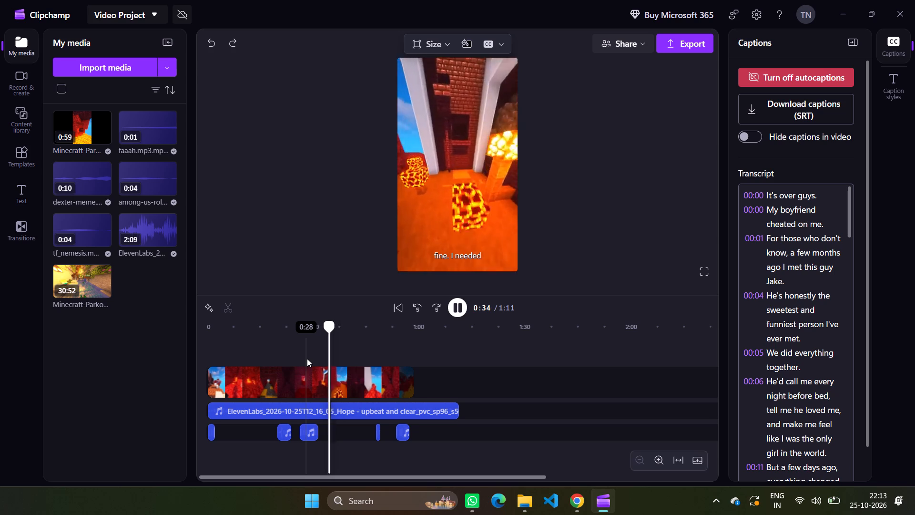
pyautogui.press('space')
pyautogui.press('space')
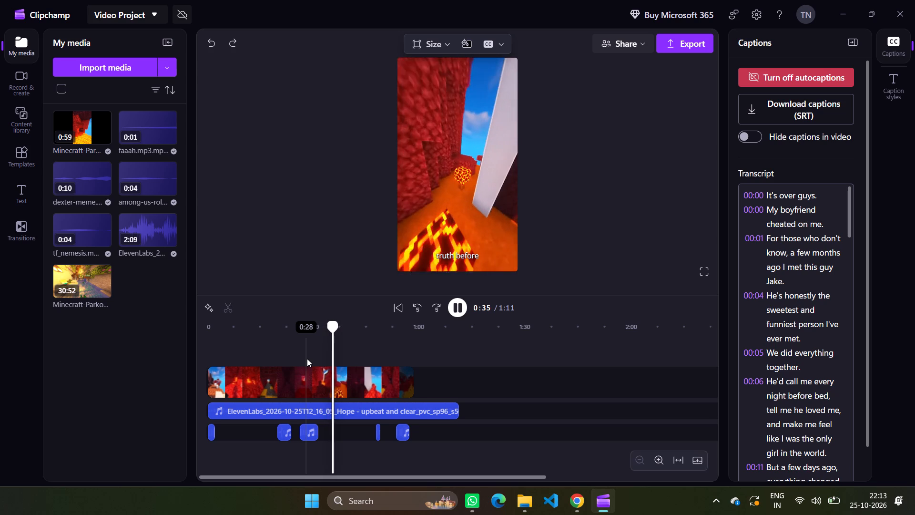
pyautogui.press('space')
pyautogui.press('space')
pyautogui.press('space')
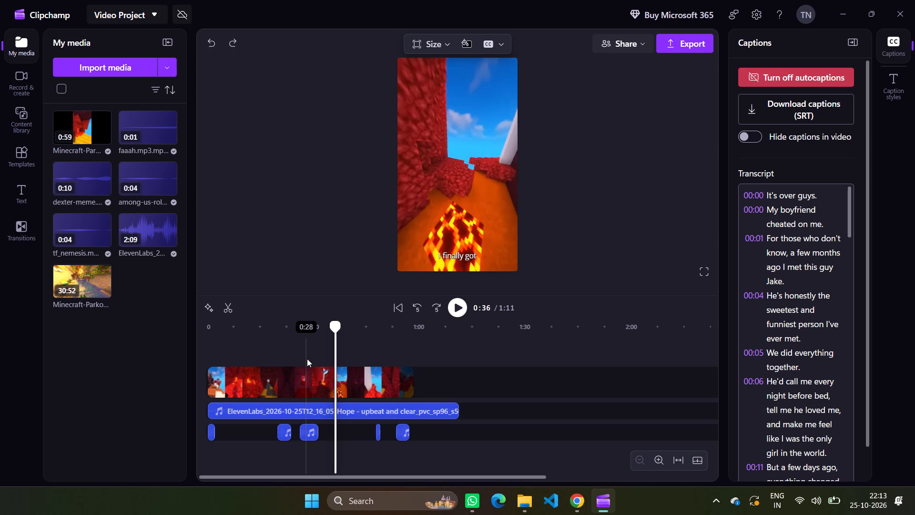
pyautogui.press('Left')
pyautogui.press('space')
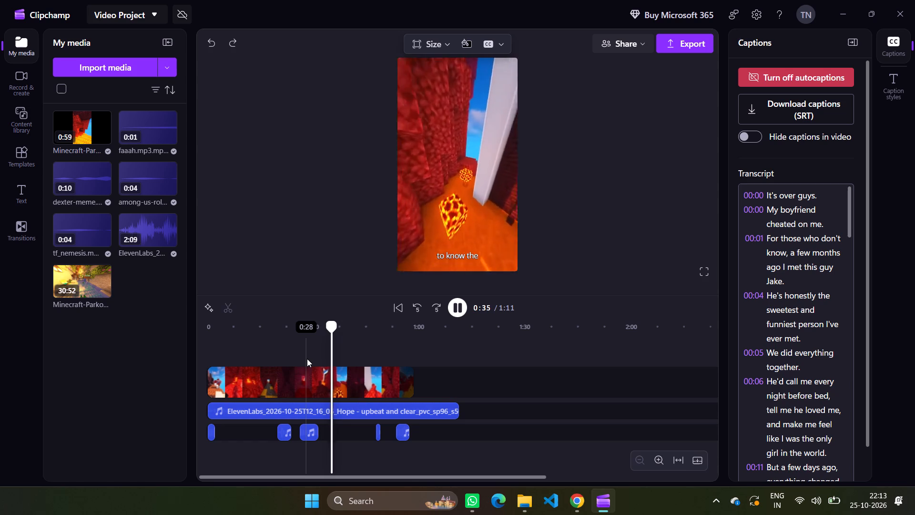
pyautogui.press('space')
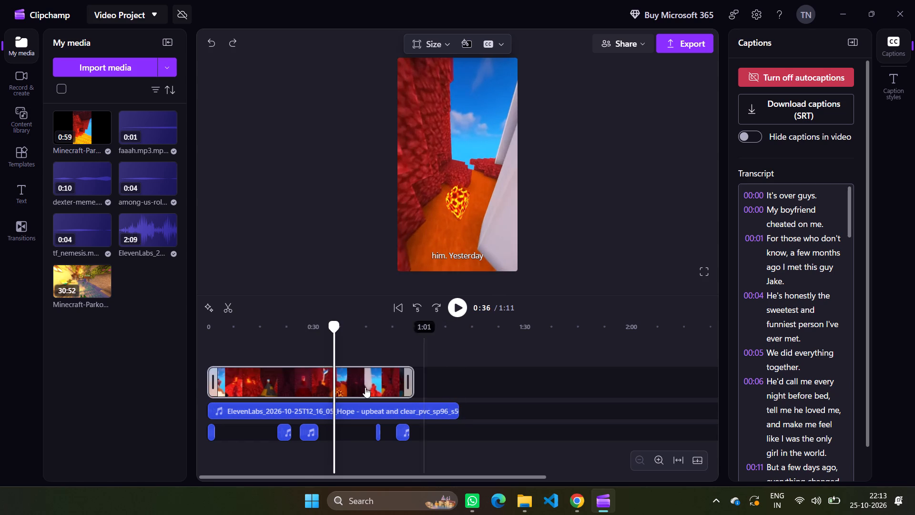
pyautogui.click(226, 310)
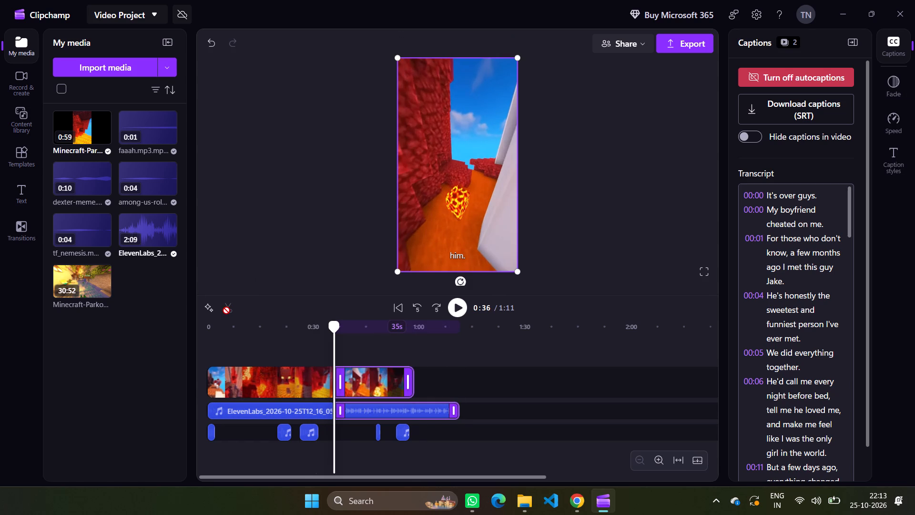
pyautogui.click(369, 459)
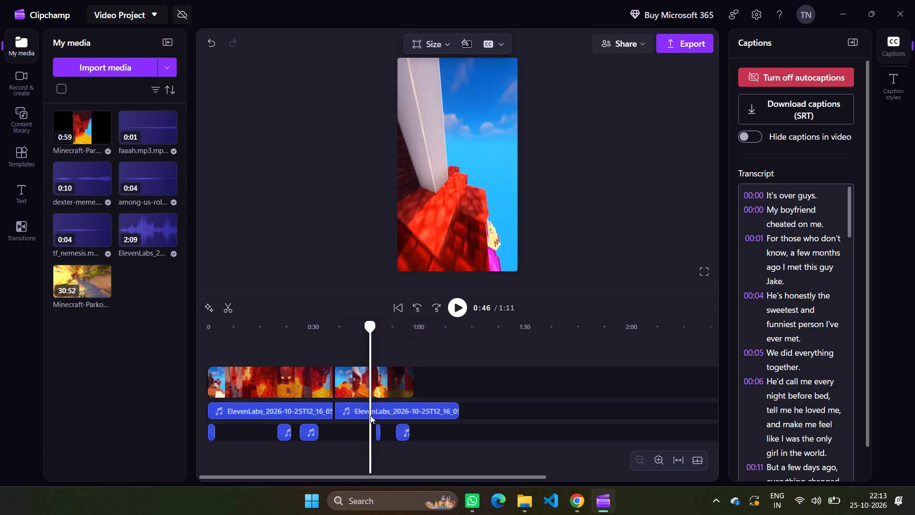
# Delete the video and voice-over portions that follow the 0:36 split.
pyautogui.click(355, 375)
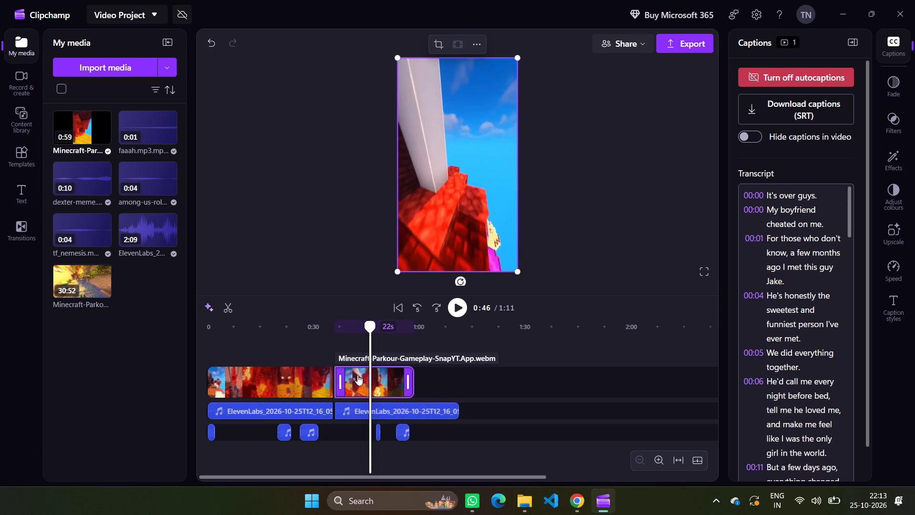
pyautogui.rightClick(357, 375)
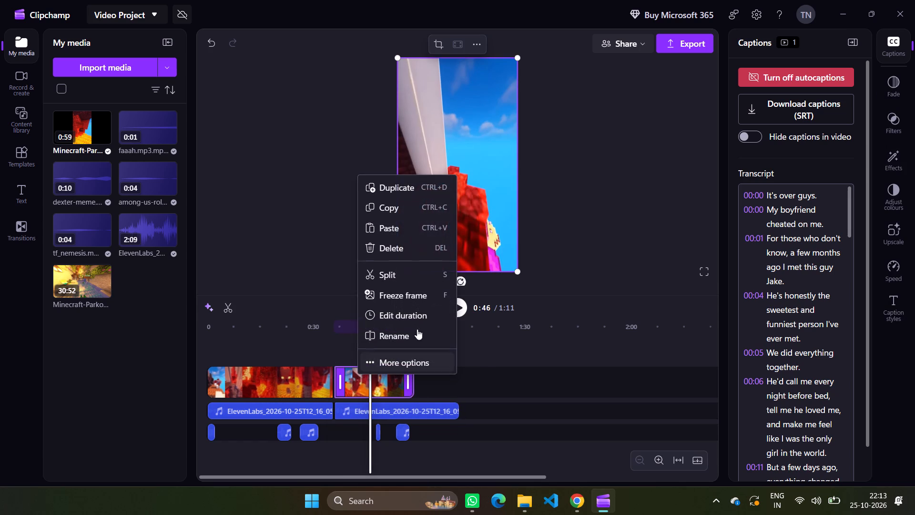
pyautogui.click(395, 251)
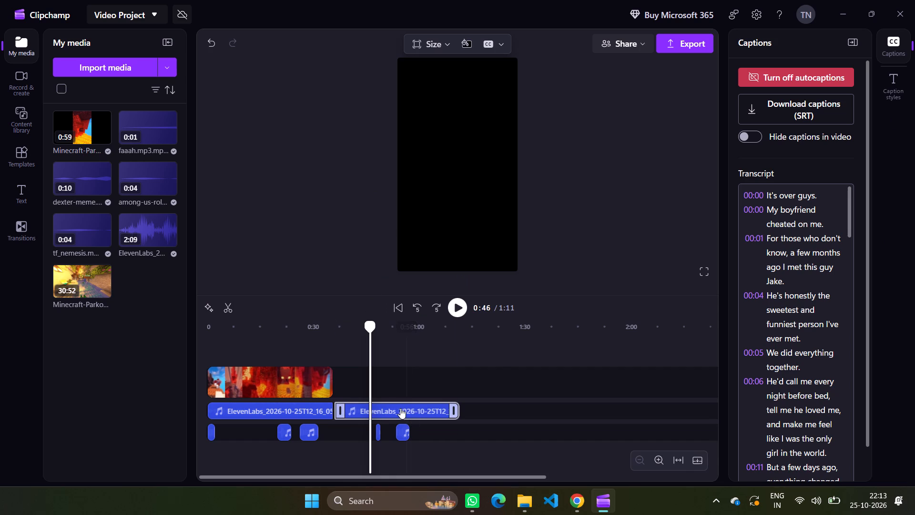
pyautogui.rightClick(400, 408)
pyautogui.click(460, 253)
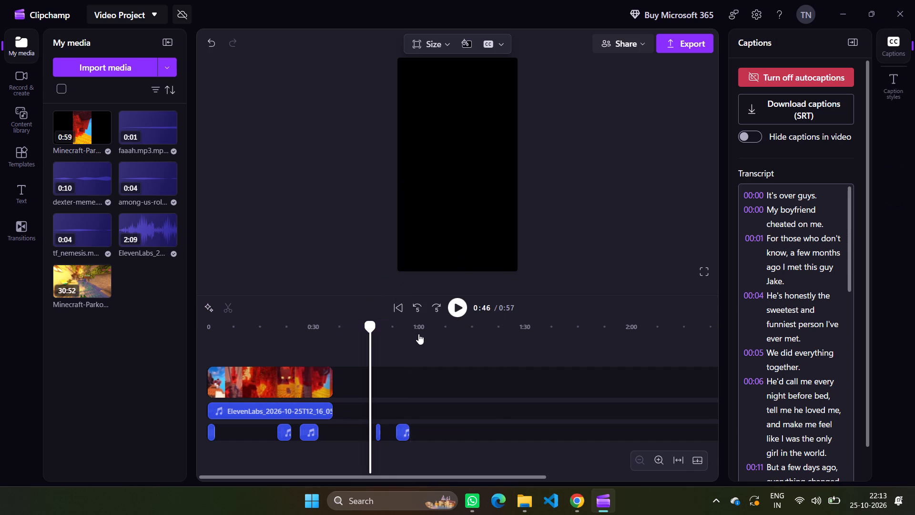
# Close the gap between the faaah sound effect near 0:47 and the last sound effect.
pyautogui.click(377, 432)
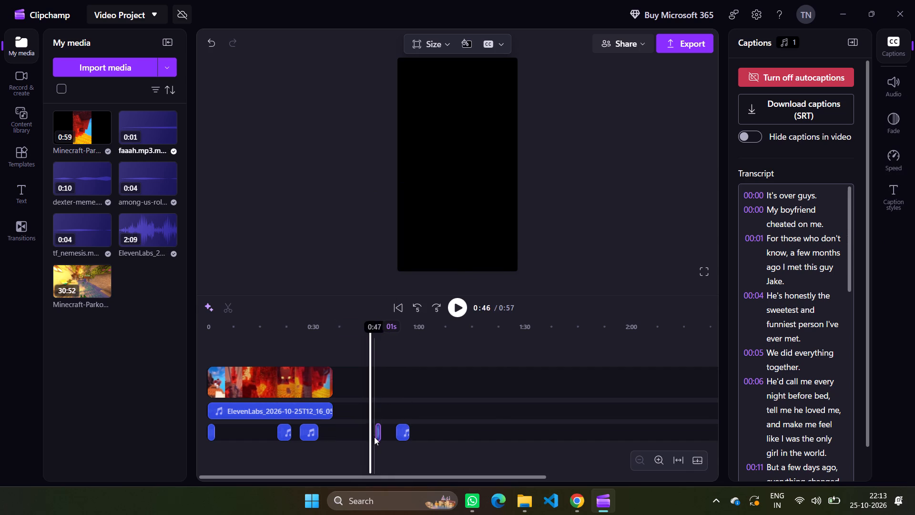
pyautogui.click(385, 433)
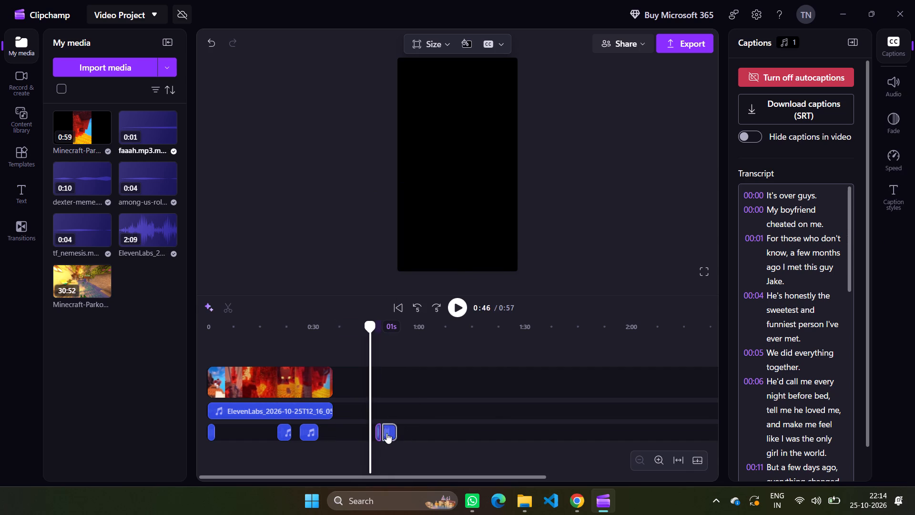
# Delete the two leftover sound effects, tf_nemesis and faaah, that sit beyond the end of the video near 0:47.
pyautogui.click(389, 433)
pyautogui.rightClick(389, 433)
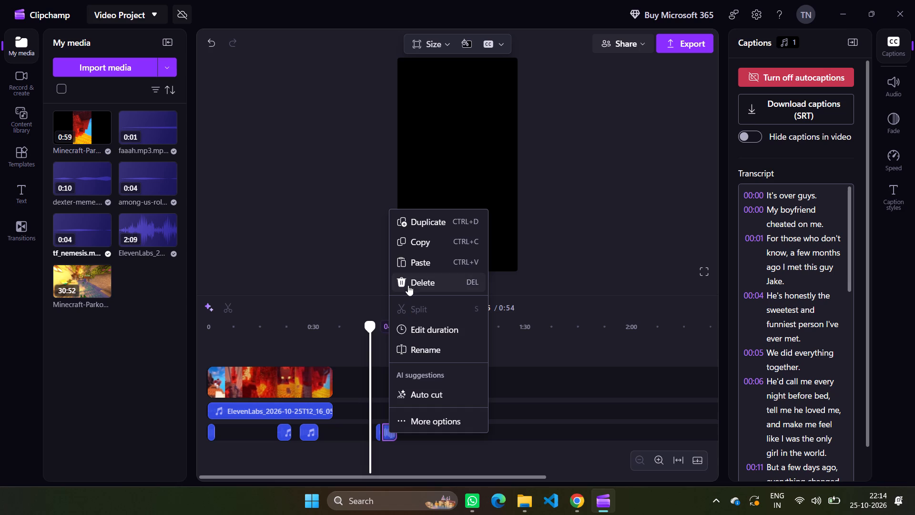
pyautogui.click(407, 285)
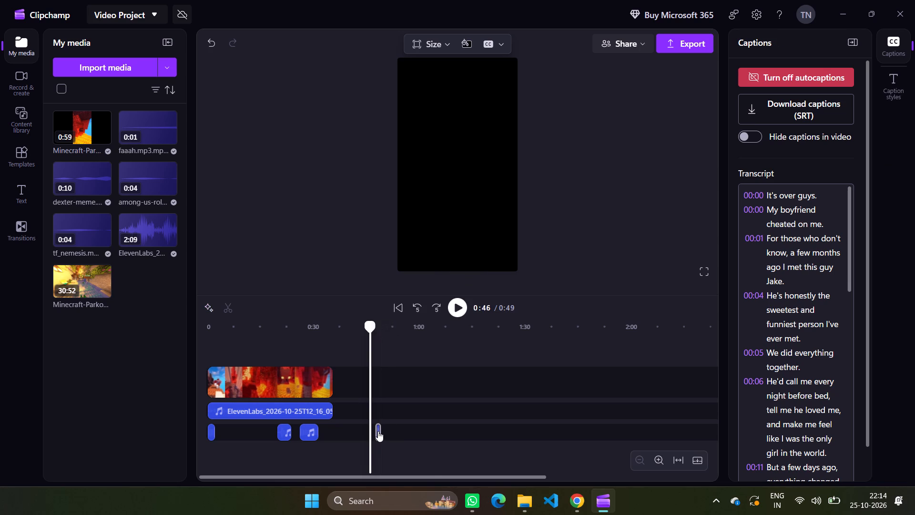
pyautogui.rightClick(378, 431)
pyautogui.click(389, 282)
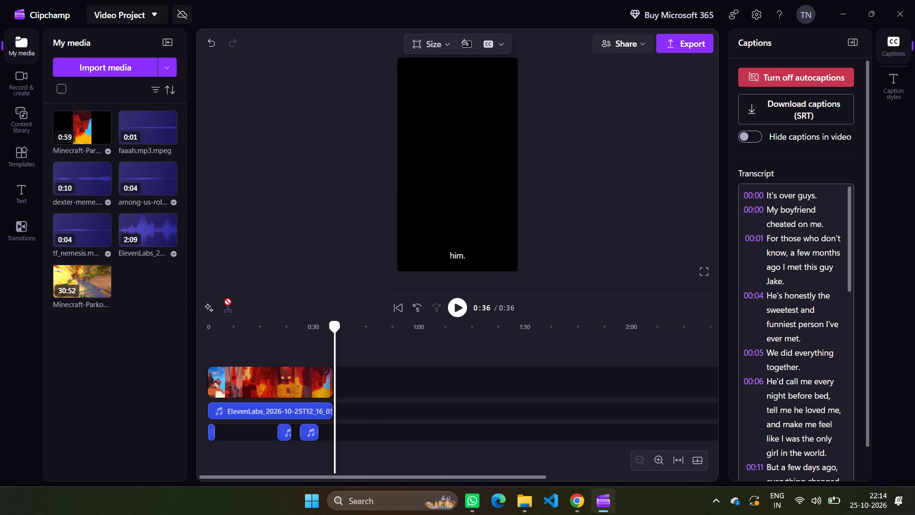
# Play the opening second of the trimmed video from 0:00 and return the playhead to the start.
pyautogui.click(199, 332)
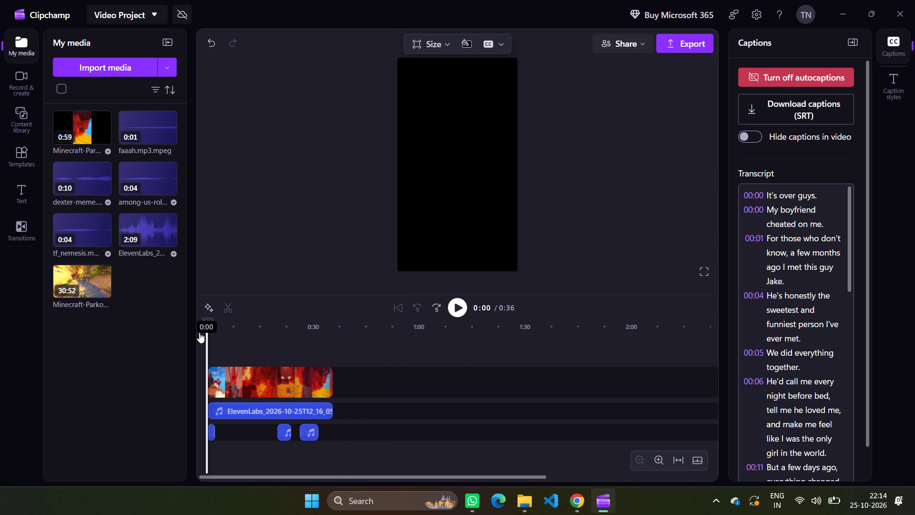
pyautogui.click(208, 349)
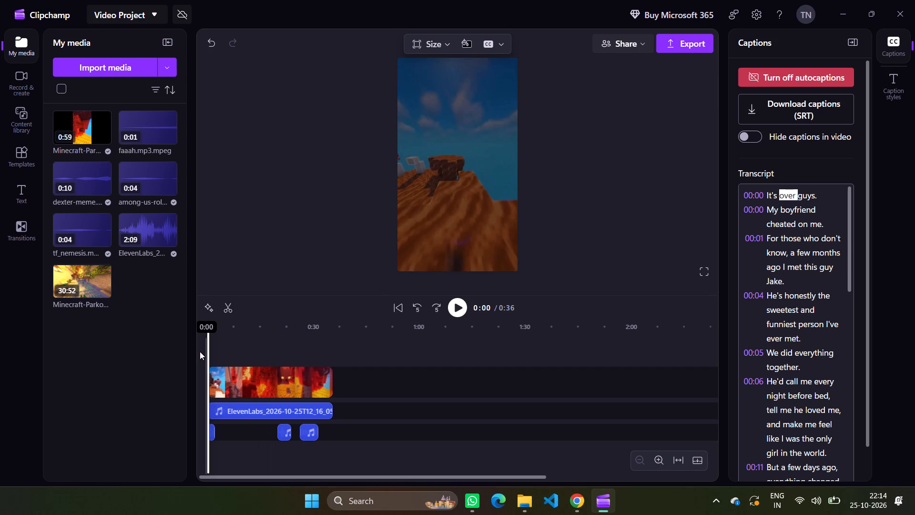
pyautogui.press('space')
pyautogui.press('space')
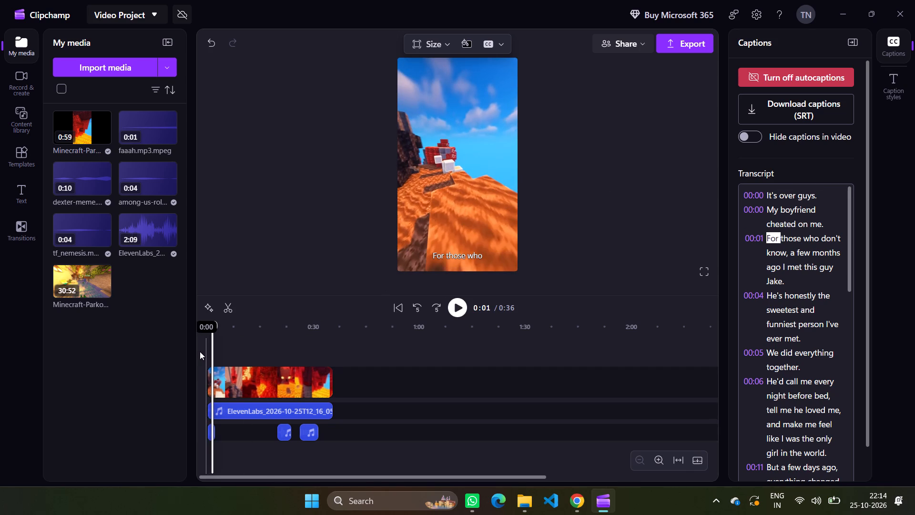
pyautogui.click(202, 349)
# Export the video in 1080p quality under the file name Video Project and dismiss the satisfaction survey.
pyautogui.click(679, 41)
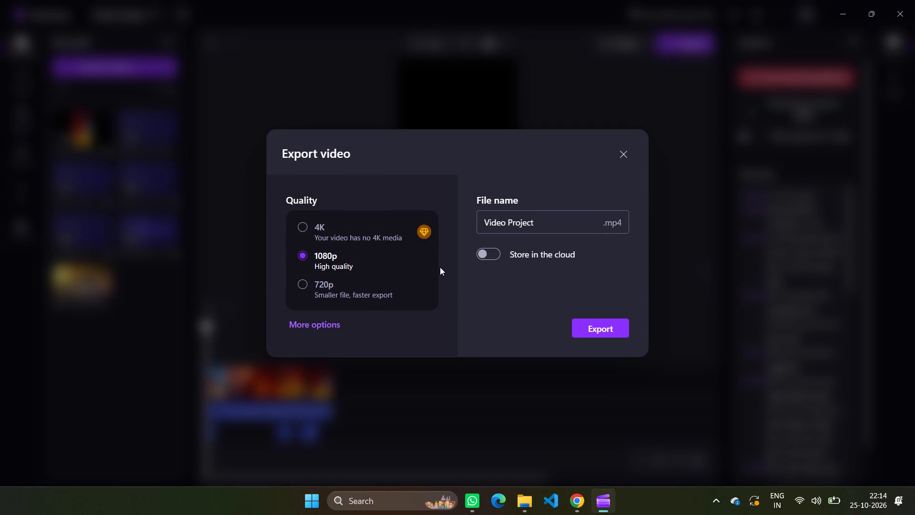
pyautogui.click(600, 327)
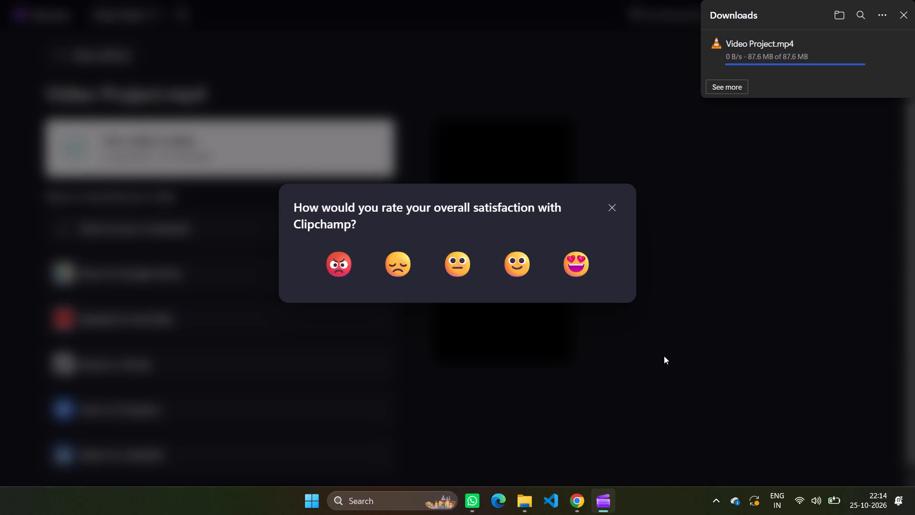
pyautogui.click(610, 216)
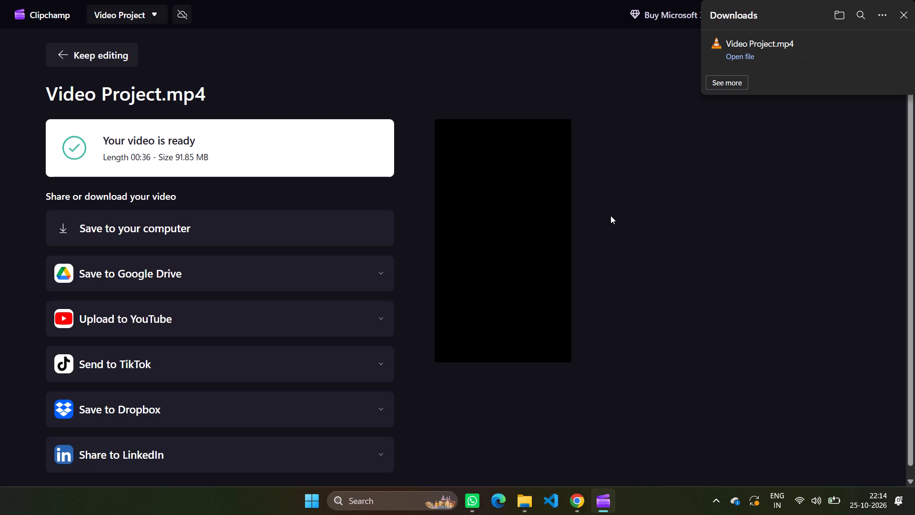
# Save the exported video to the computer's Documents folder as an MP4 named Video Project.
pyautogui.click(236, 229)
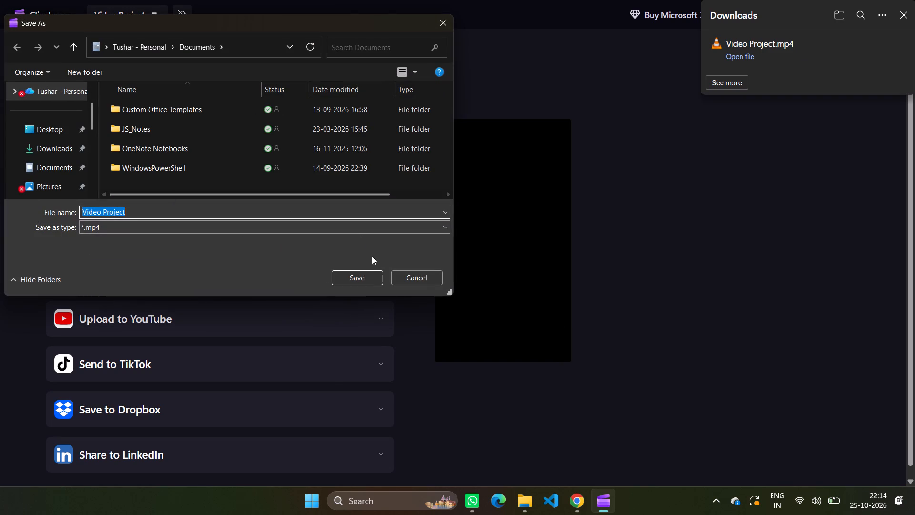
pyautogui.click(364, 275)
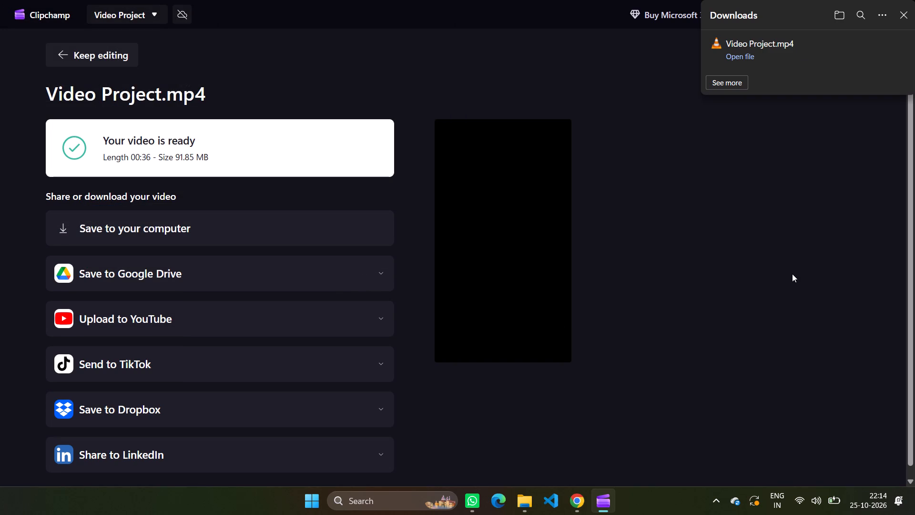
# Switch to File Explorer and share the exported Video Project MP4 from the Downloads folder through WhatsApp.
pyautogui.click(523, 504)
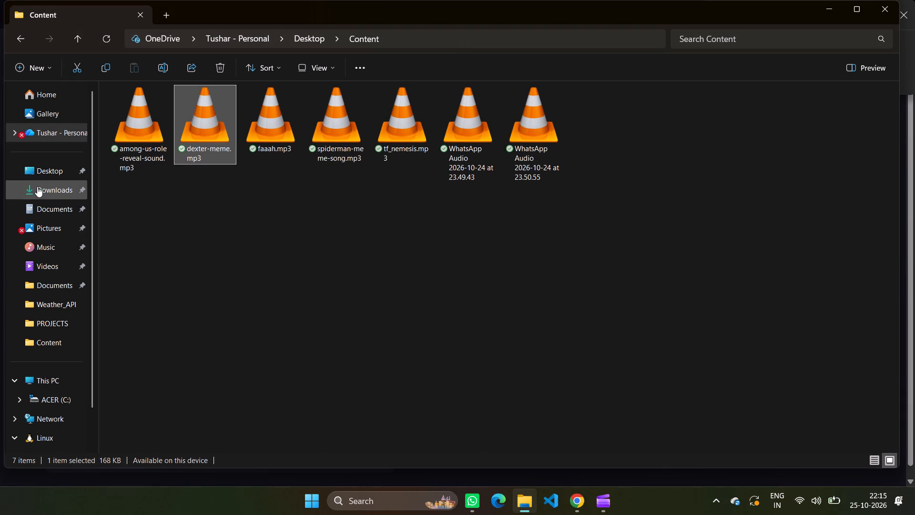
pyautogui.click(37, 186)
pyautogui.click(206, 122)
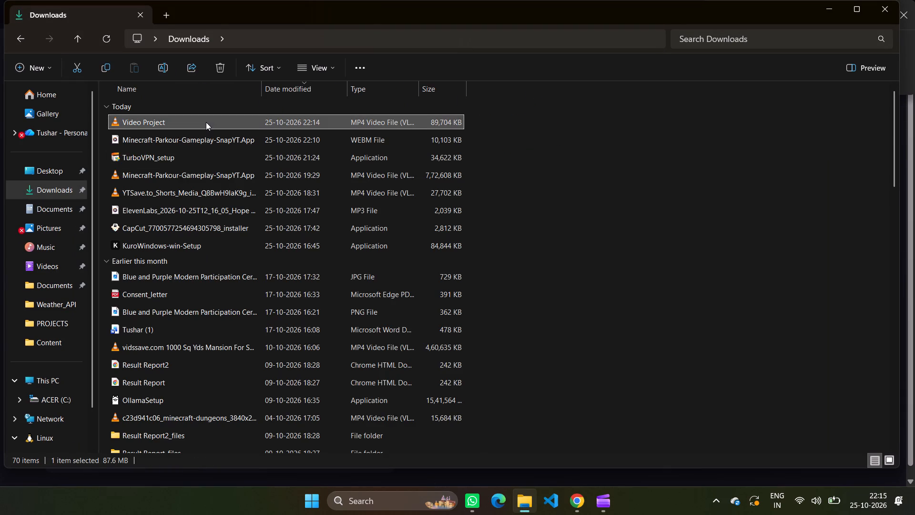
pyautogui.click(193, 66)
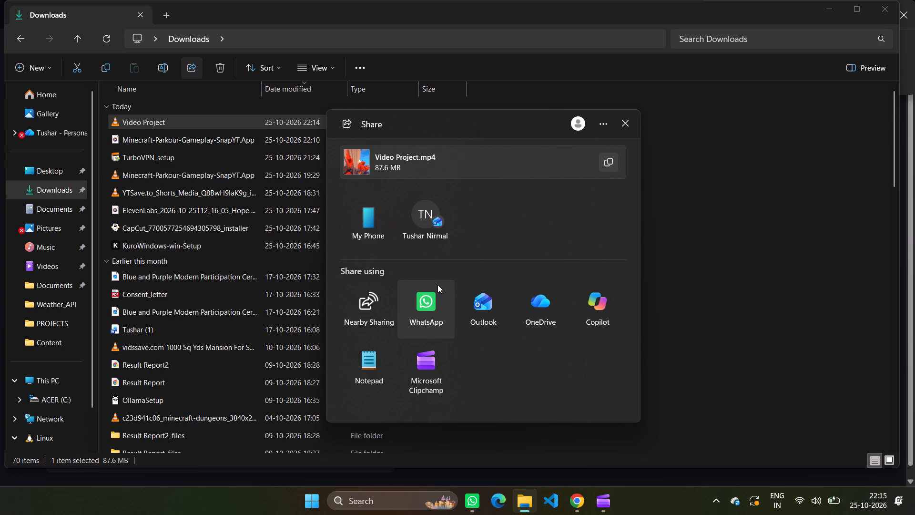
pyautogui.click(430, 297)
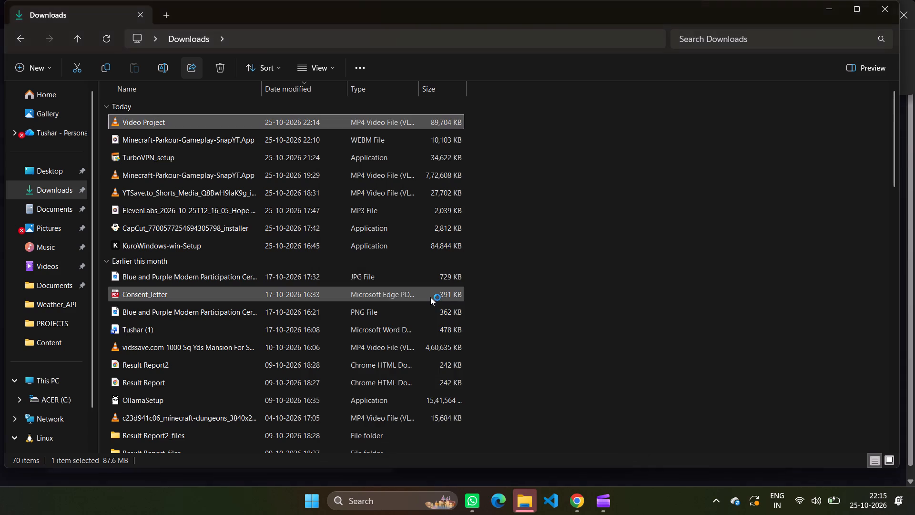
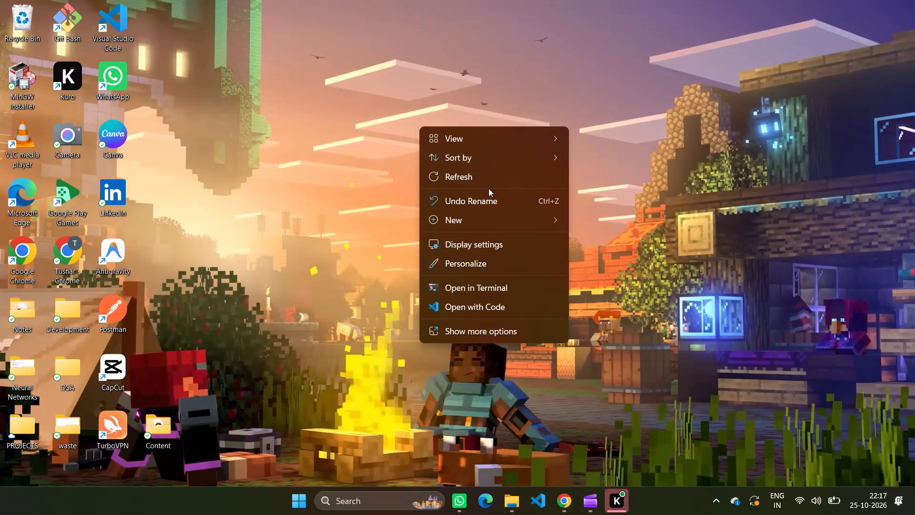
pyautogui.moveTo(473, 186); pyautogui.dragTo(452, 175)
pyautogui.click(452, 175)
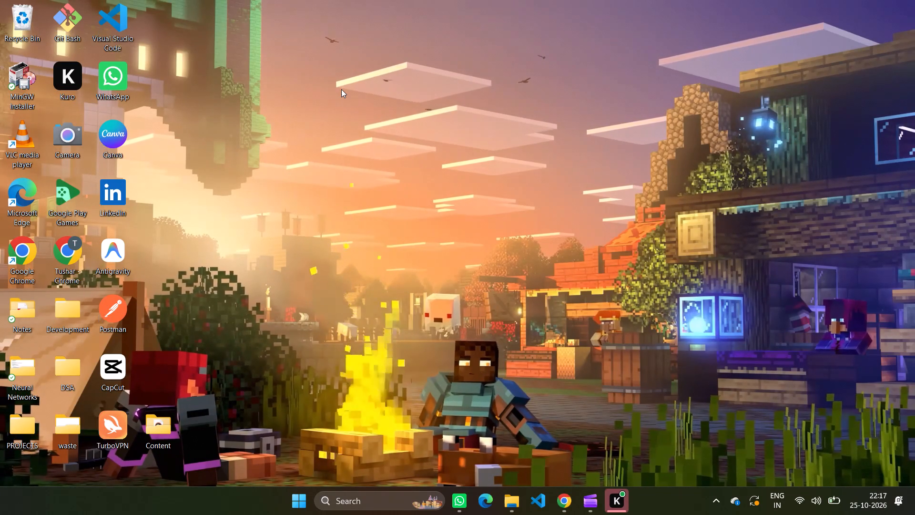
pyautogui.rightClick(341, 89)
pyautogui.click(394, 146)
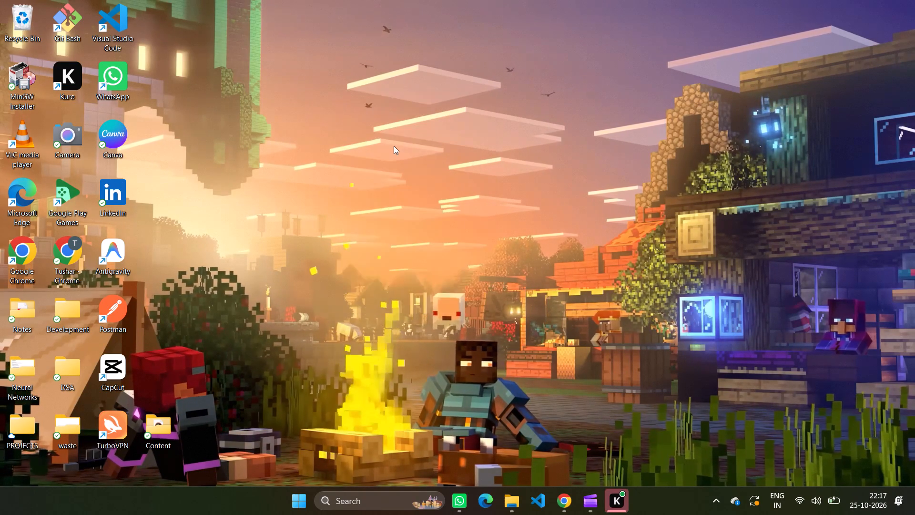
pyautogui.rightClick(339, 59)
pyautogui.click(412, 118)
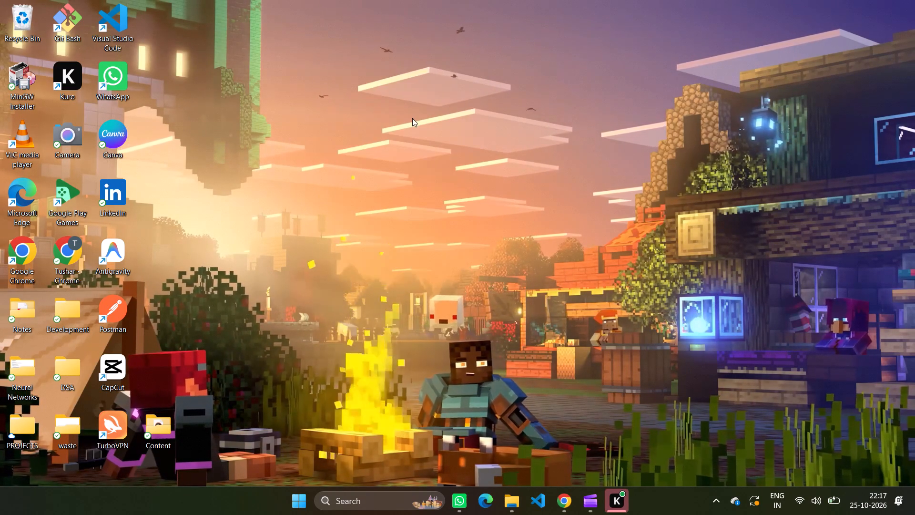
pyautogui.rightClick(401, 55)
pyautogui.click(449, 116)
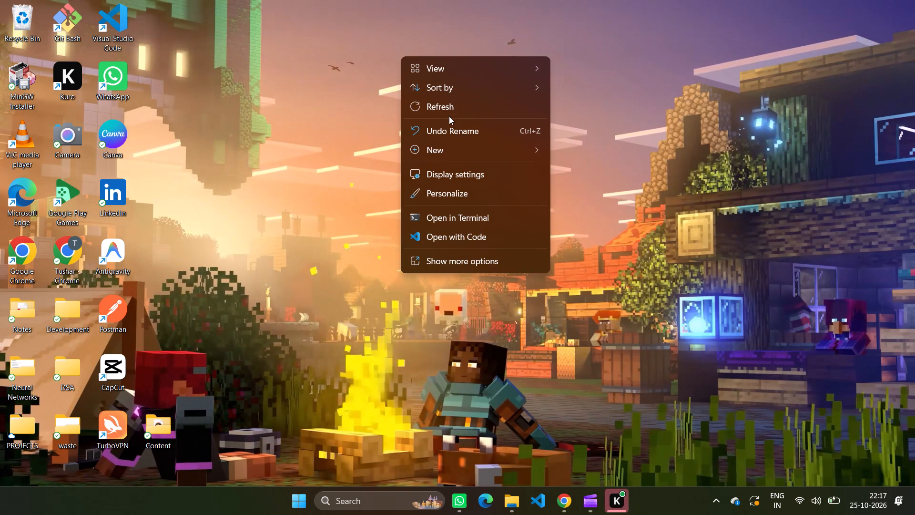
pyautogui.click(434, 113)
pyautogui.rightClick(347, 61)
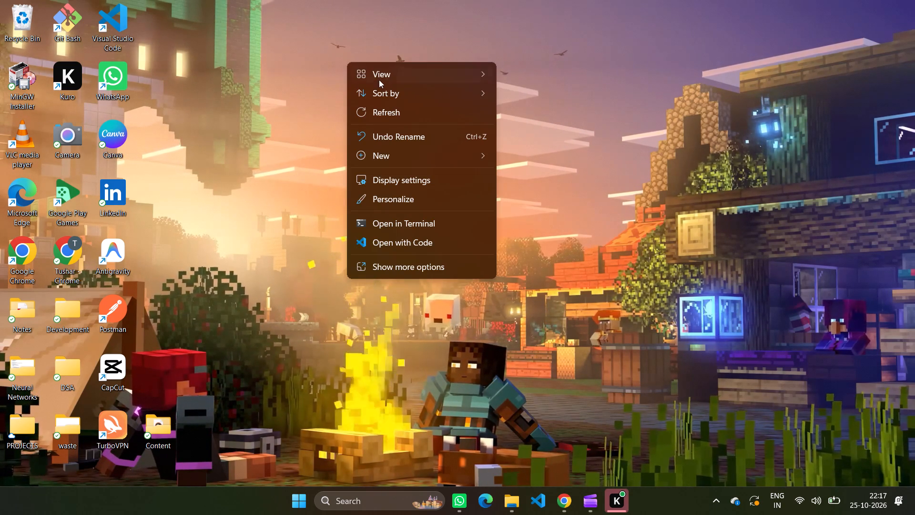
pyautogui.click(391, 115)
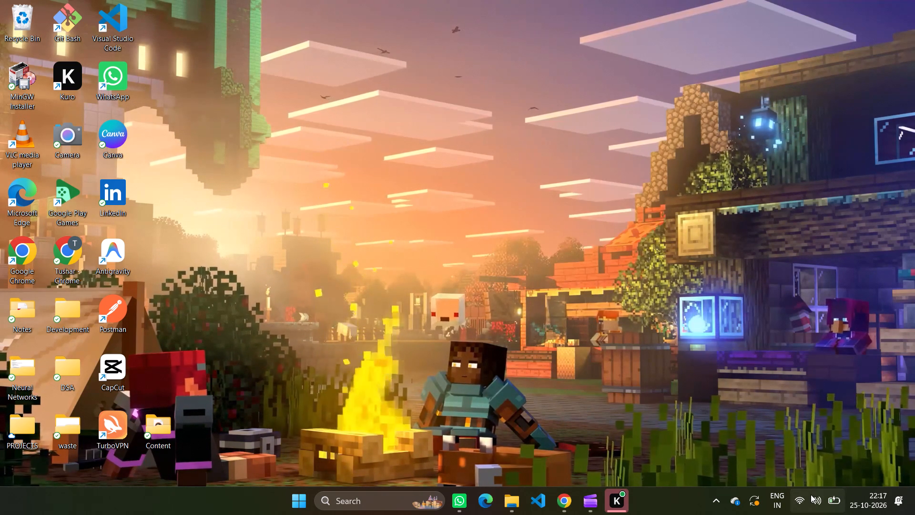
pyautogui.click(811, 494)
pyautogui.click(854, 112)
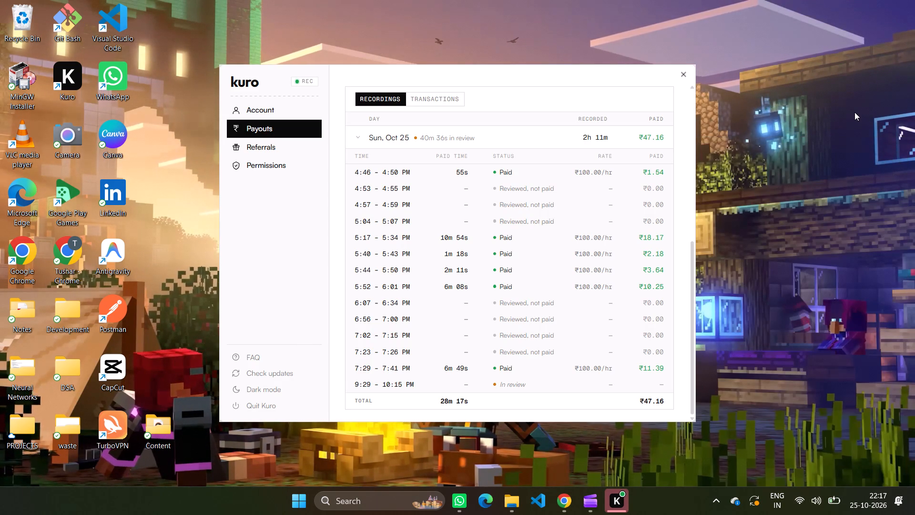
# Switch back to the Clipchamp window with the exported Video Project.mp4.
pyautogui.click(603, 499)
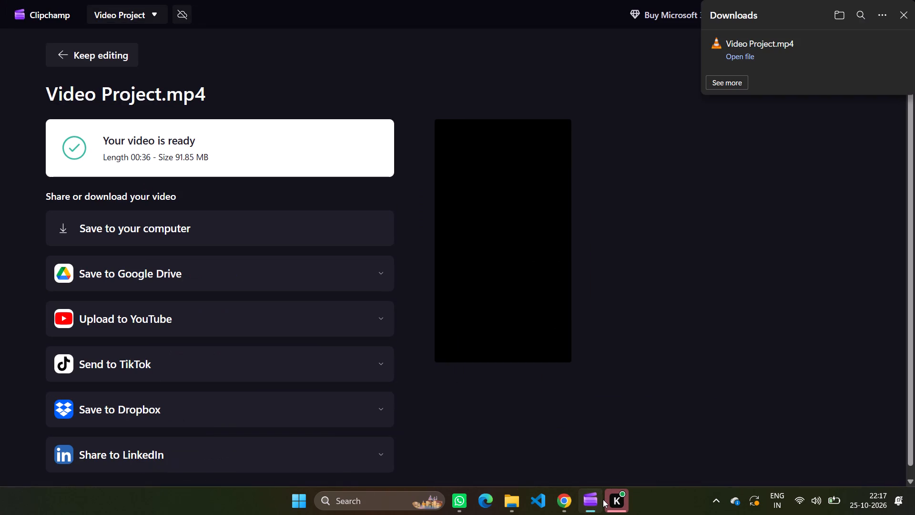
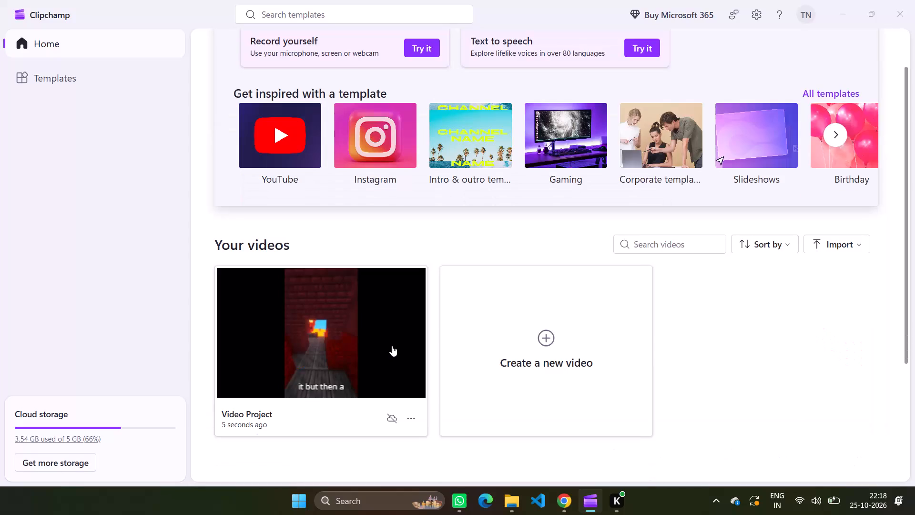
# Open the Video Project from the saved videos for further editing.
pyautogui.click(326, 354)
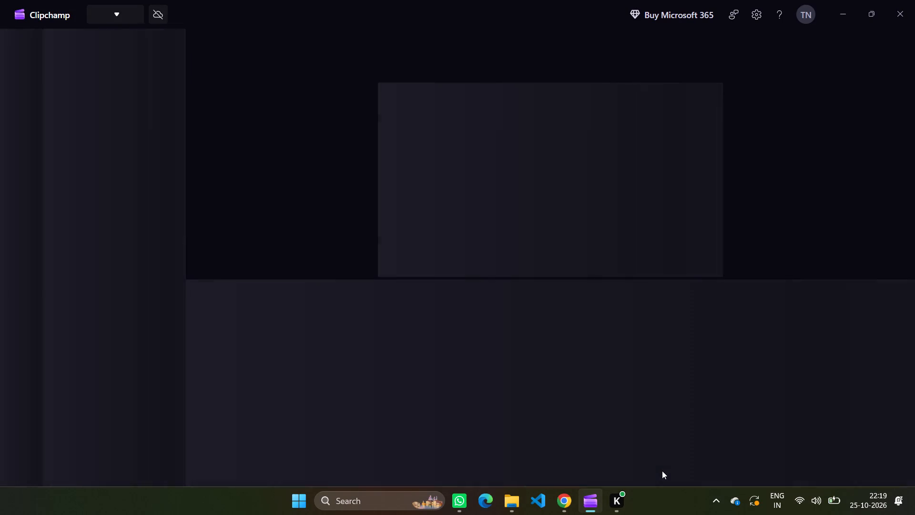
pyautogui.click(825, 514)
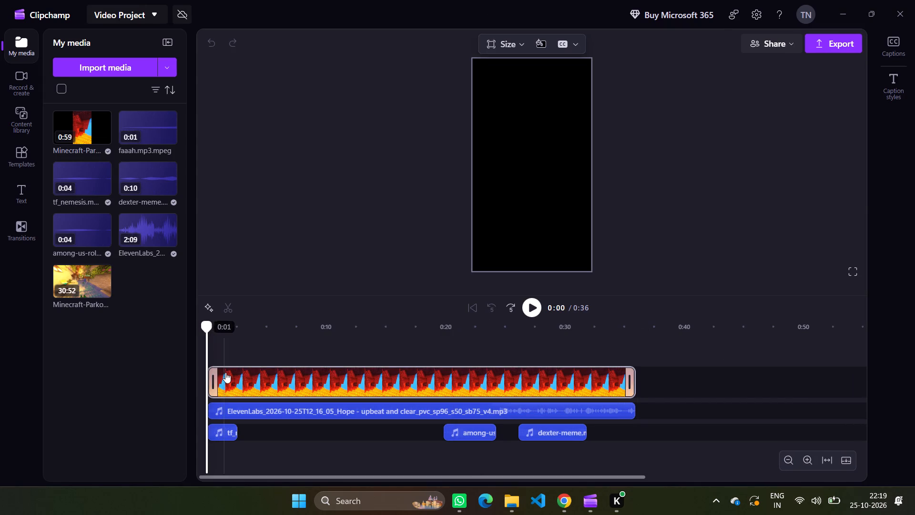
# Set the playback speed of the Minecraft parkour clip on the timeline to 1.7x.
pyautogui.click(226, 375)
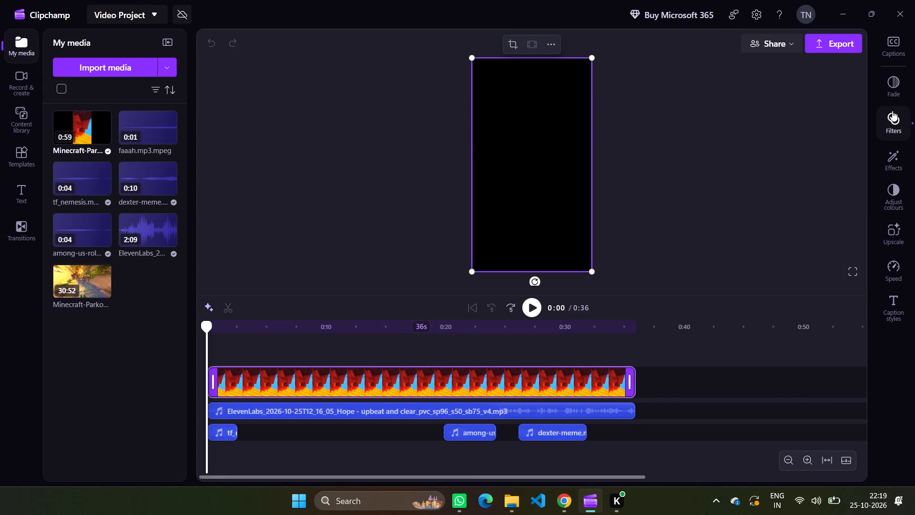
pyautogui.click(906, 277)
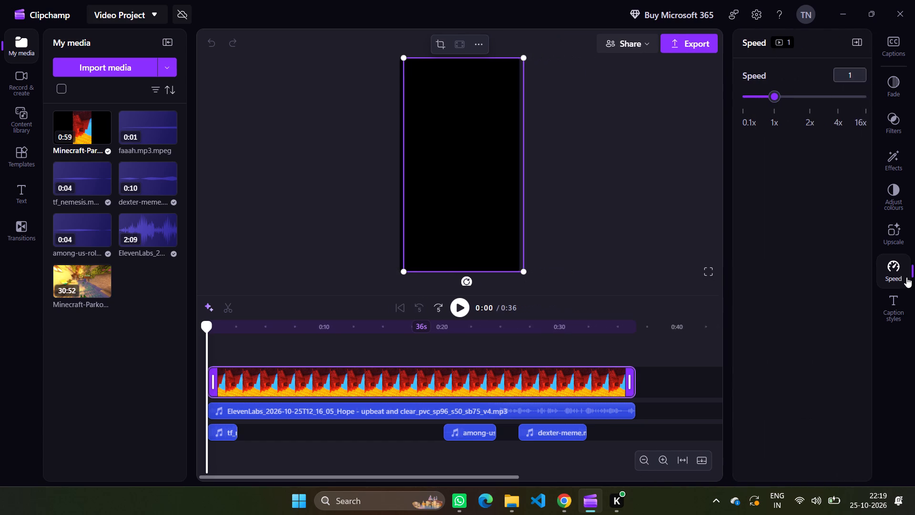
pyautogui.moveTo(773, 100); pyautogui.dragTo(799, 102)
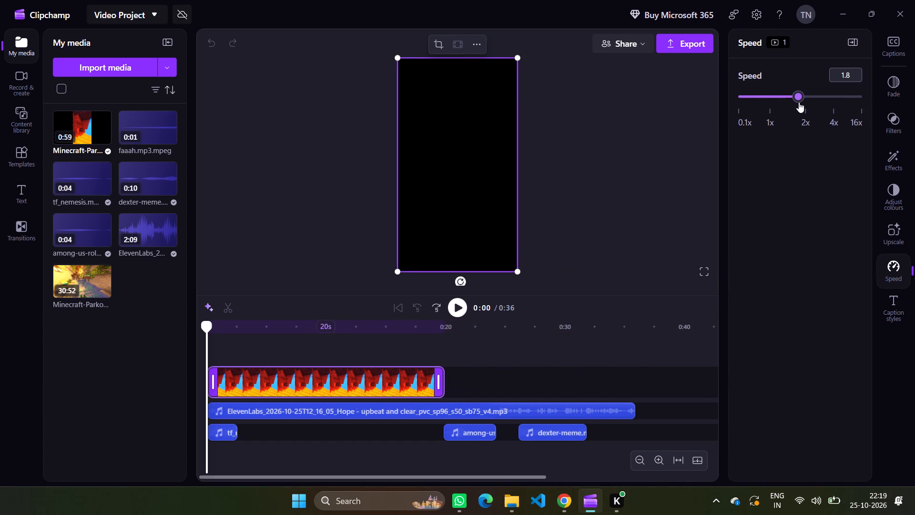
pyautogui.moveTo(799, 102); pyautogui.dragTo(793, 103)
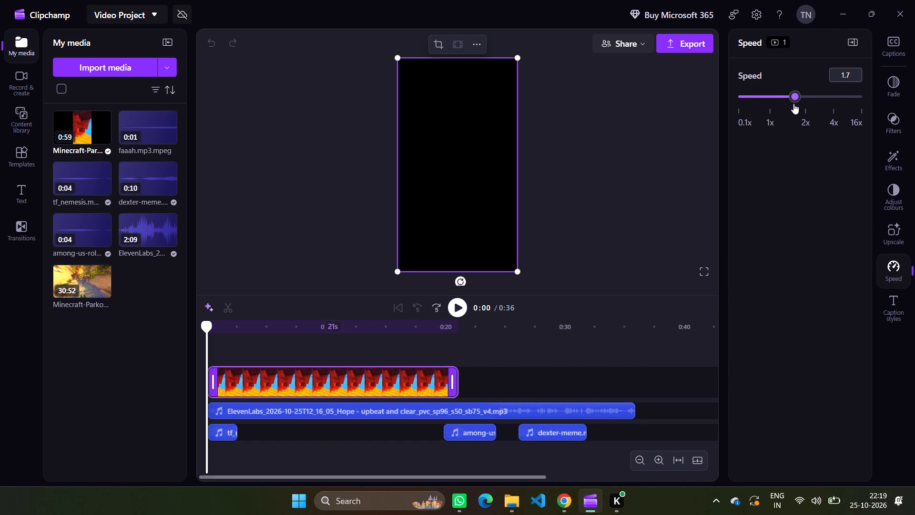
pyautogui.moveTo(793, 103); pyautogui.dragTo(790, 104)
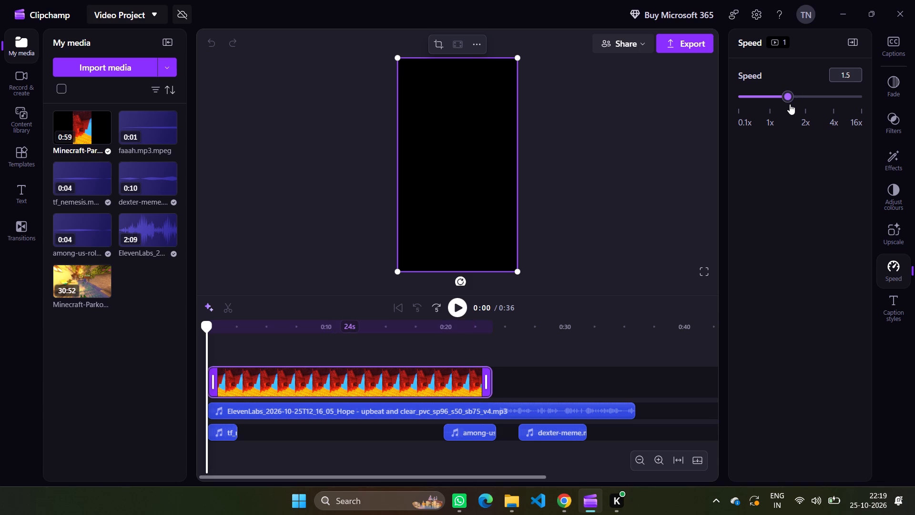
pyautogui.moveTo(790, 104); pyautogui.dragTo(795, 104)
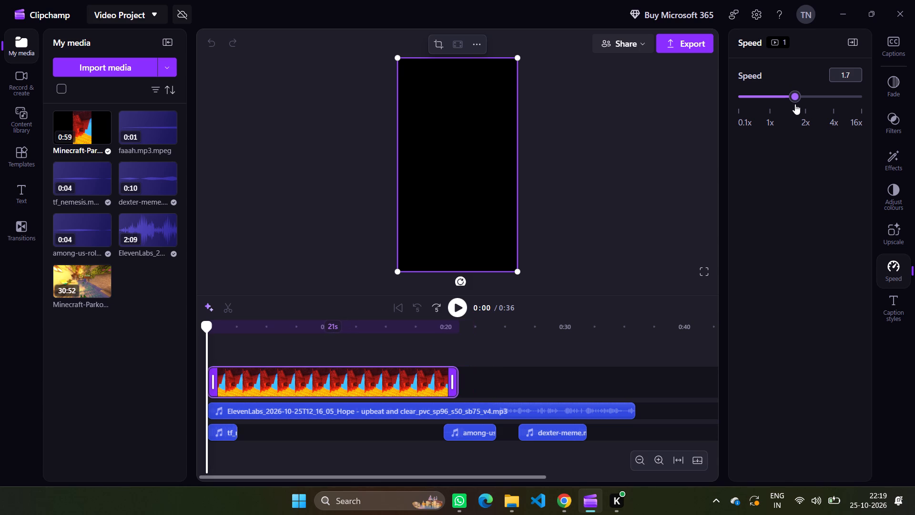
pyautogui.moveTo(795, 104); pyautogui.dragTo(797, 103)
# Preview the sped-up video from the start, and again from about 0:17 through the end of the Minecraft clip.
pyautogui.click(213, 349)
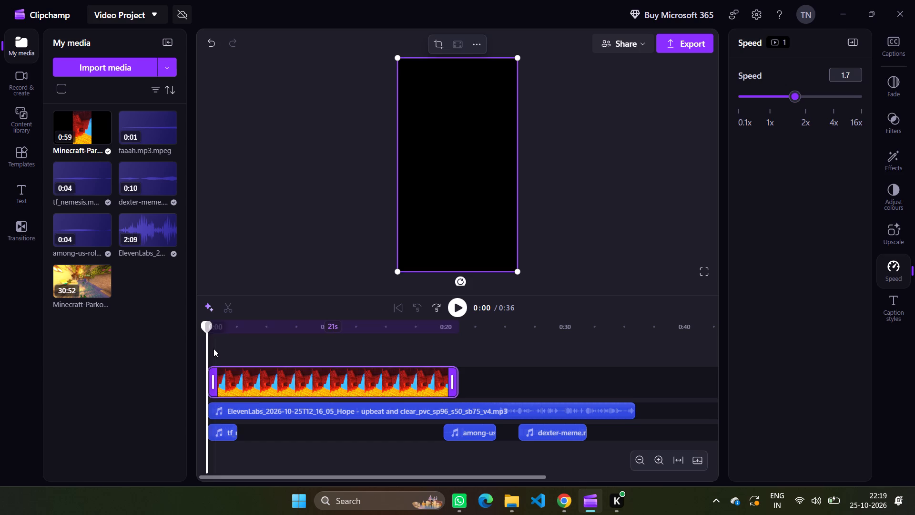
pyautogui.press('space')
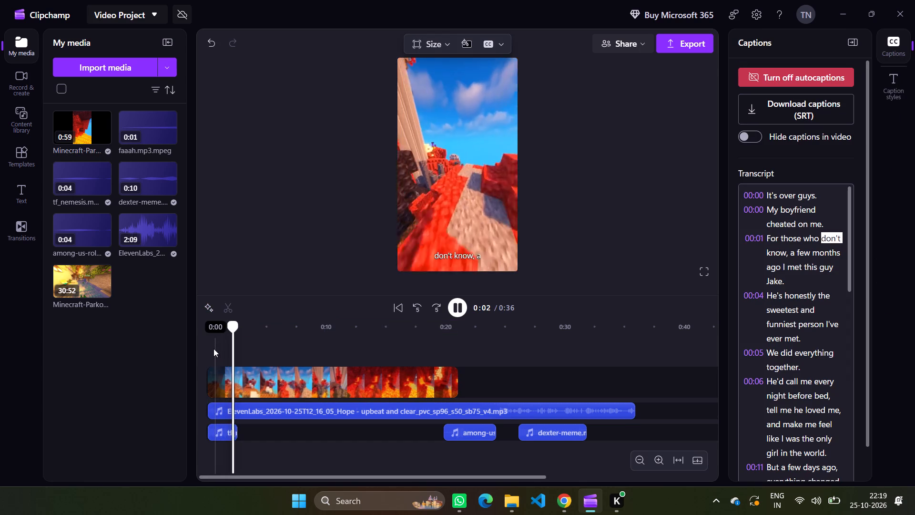
pyautogui.press('space')
pyautogui.press('space')
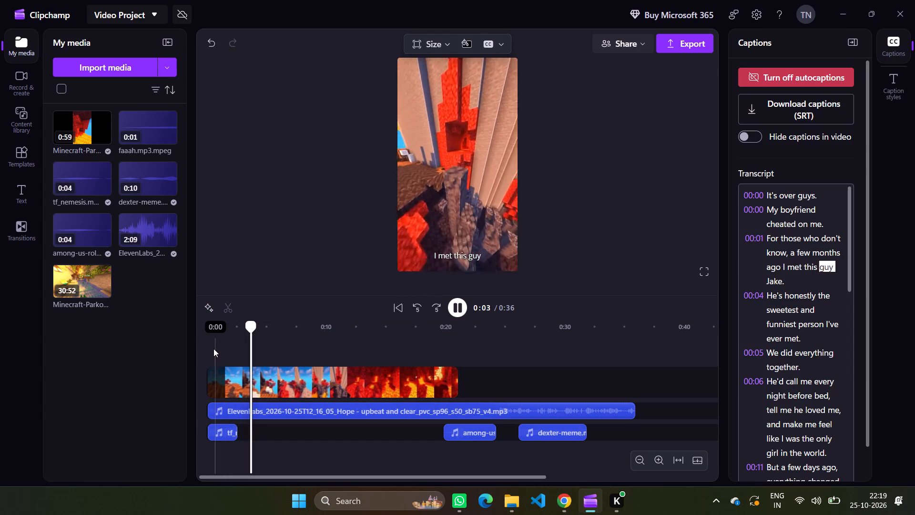
pyautogui.click(409, 347)
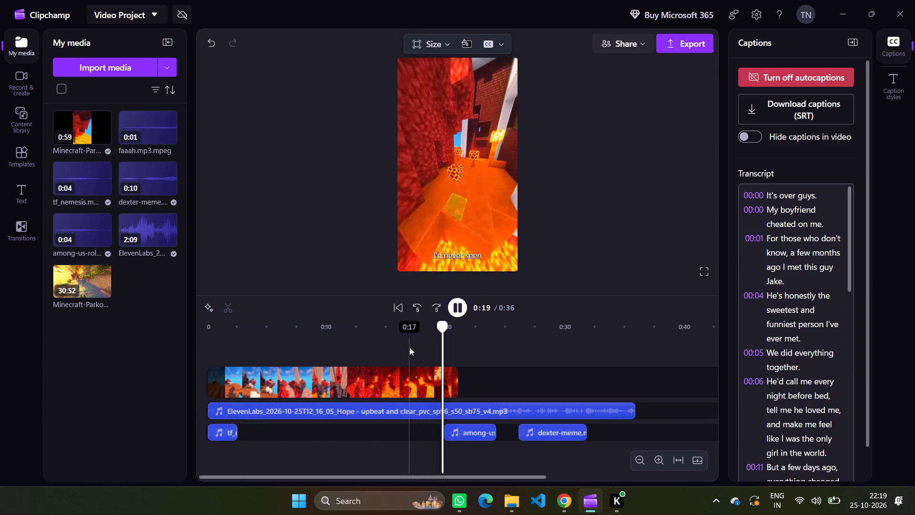
pyautogui.press('space')
pyautogui.press('space')
pyautogui.press('space')
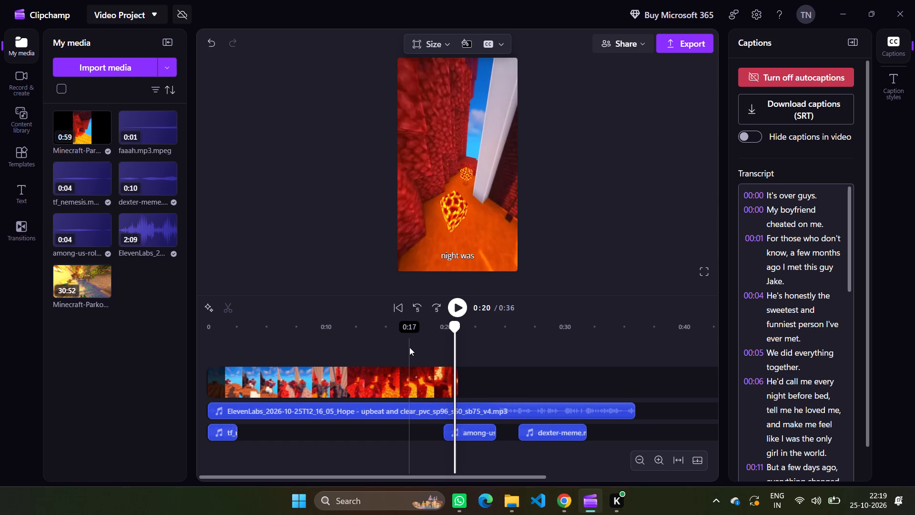
pyautogui.press('Left')
pyautogui.press('Left')
pyautogui.press('space')
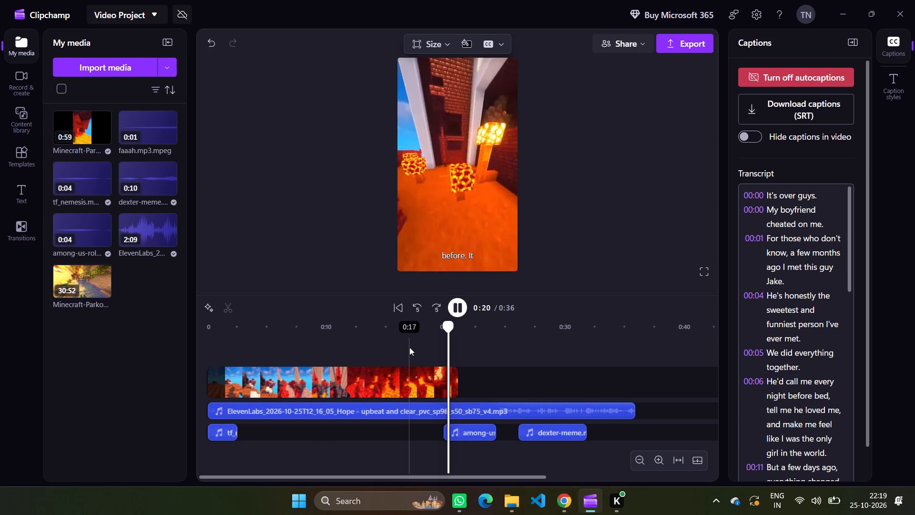
pyautogui.press('space')
pyautogui.press('space')
pyautogui.press('space')
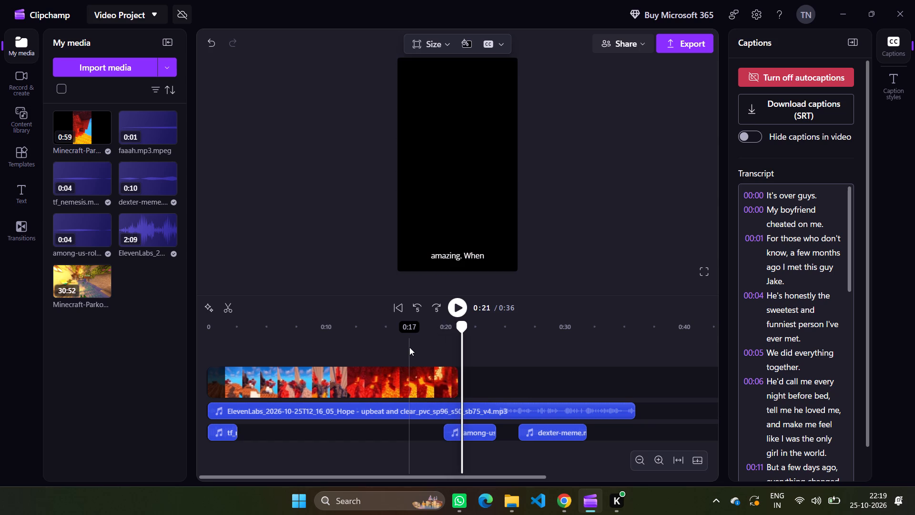
# Replay the video from about 0:14 and again from 0:11 to examine the footage leading up to the clip's end.
pyautogui.click(379, 341)
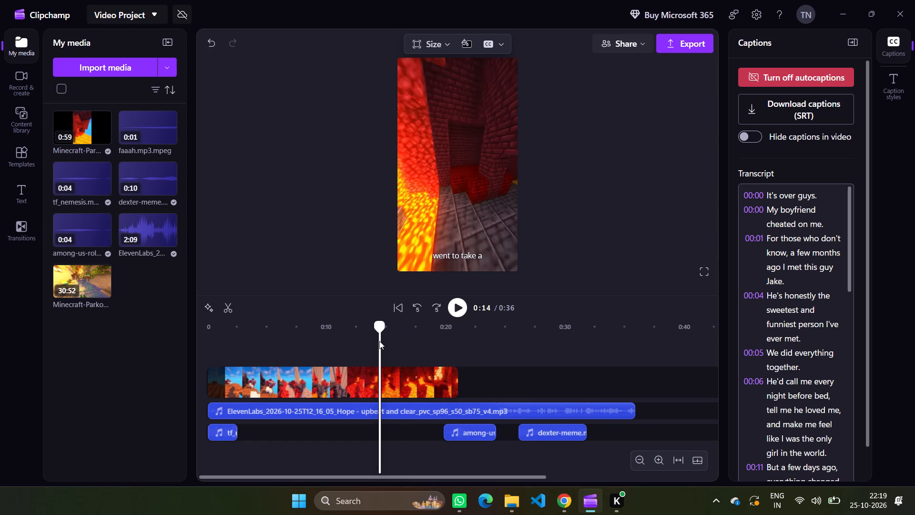
pyautogui.press('space')
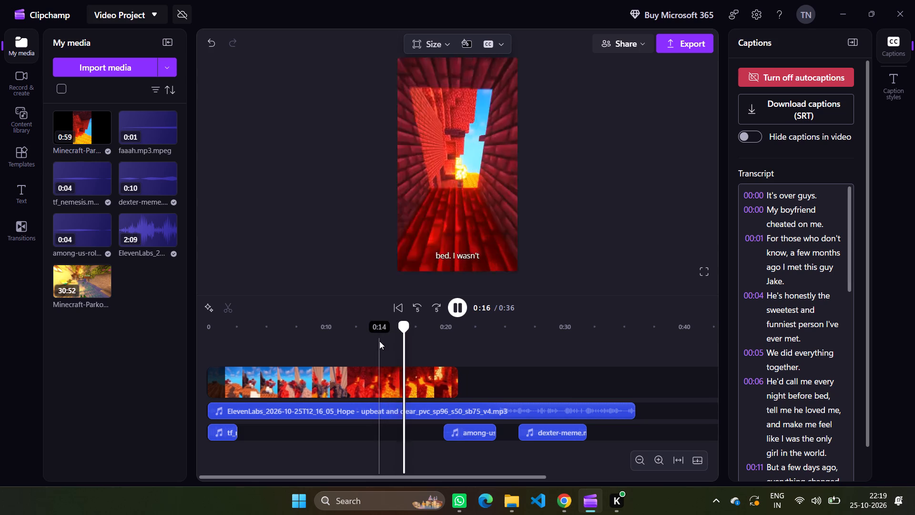
pyautogui.press('space')
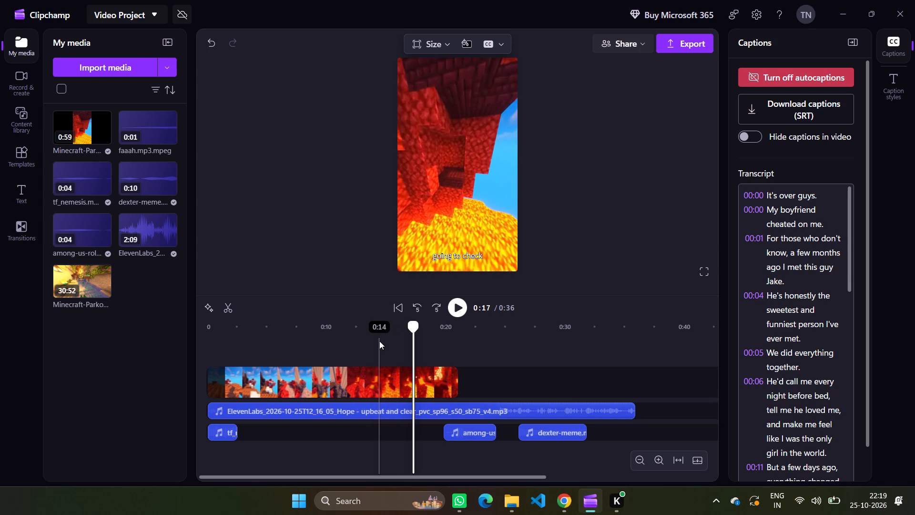
pyautogui.press('space')
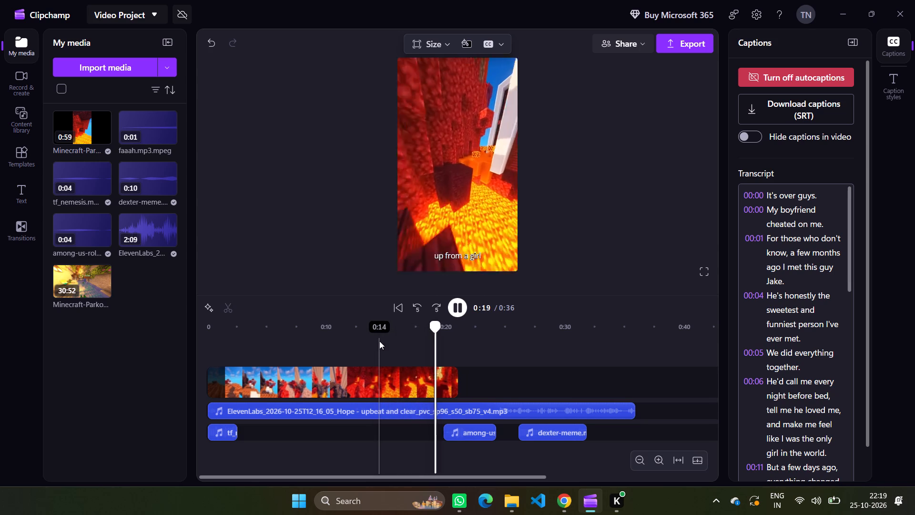
pyautogui.press('space')
pyautogui.press('space')
pyautogui.press('space')
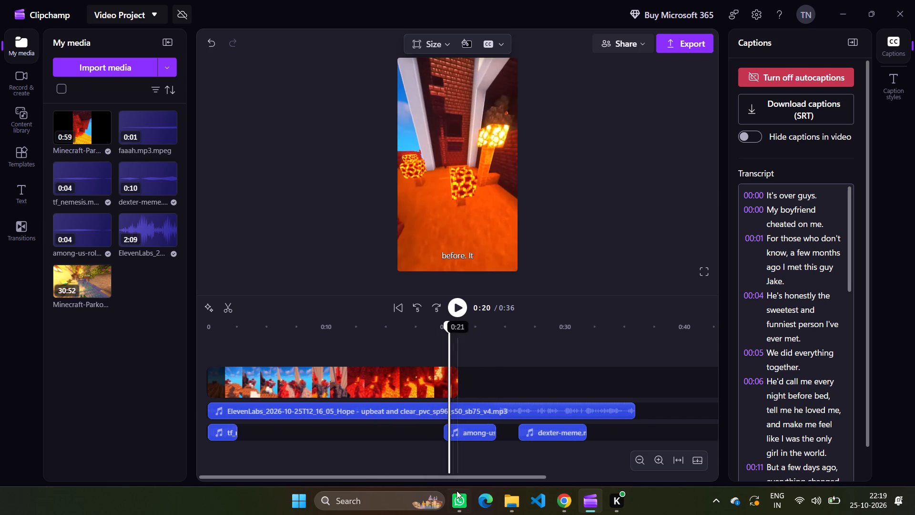
pyautogui.click(335, 344)
pyautogui.press('space')
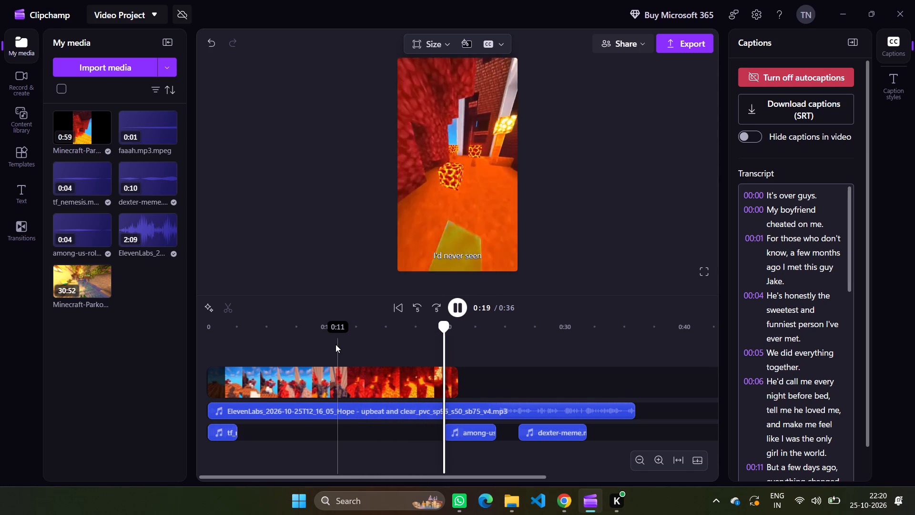
pyautogui.press('space')
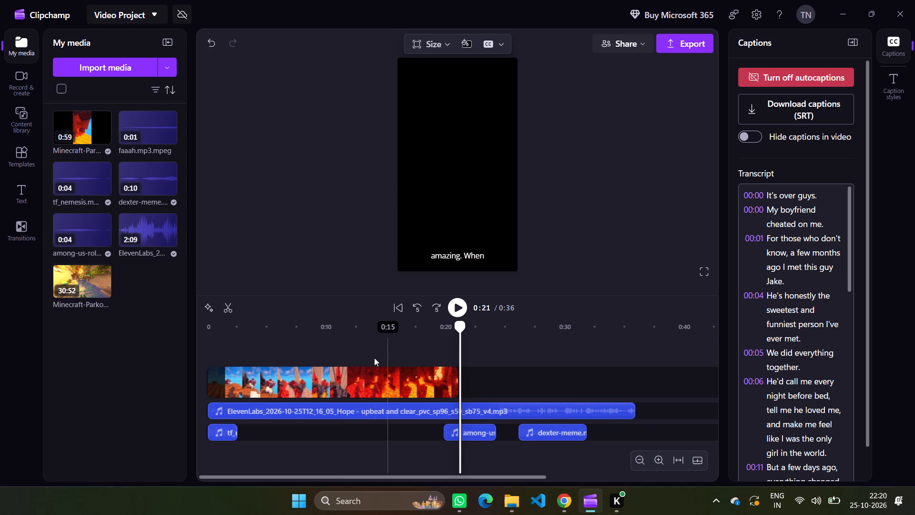
# Duplicate the Minecraft parkour clip so the copy follows directly after the original.
pyautogui.rightClick(382, 382)
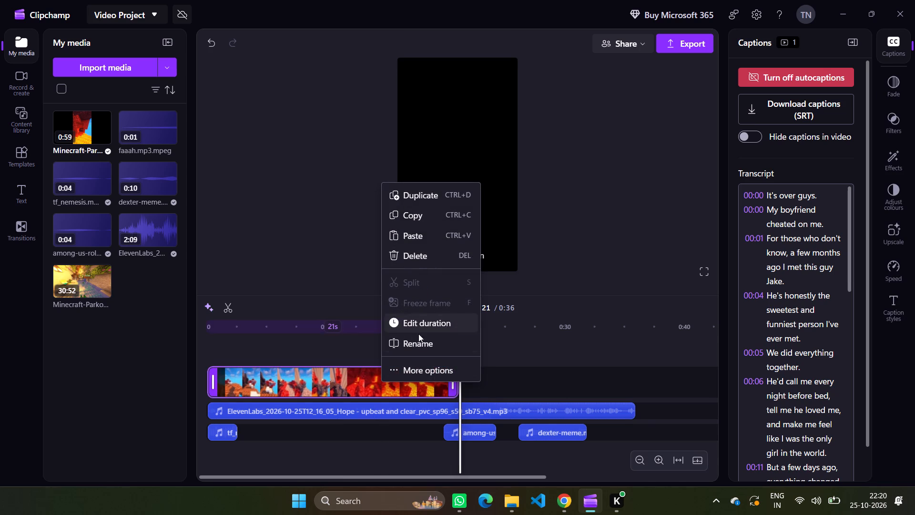
pyautogui.click(433, 193)
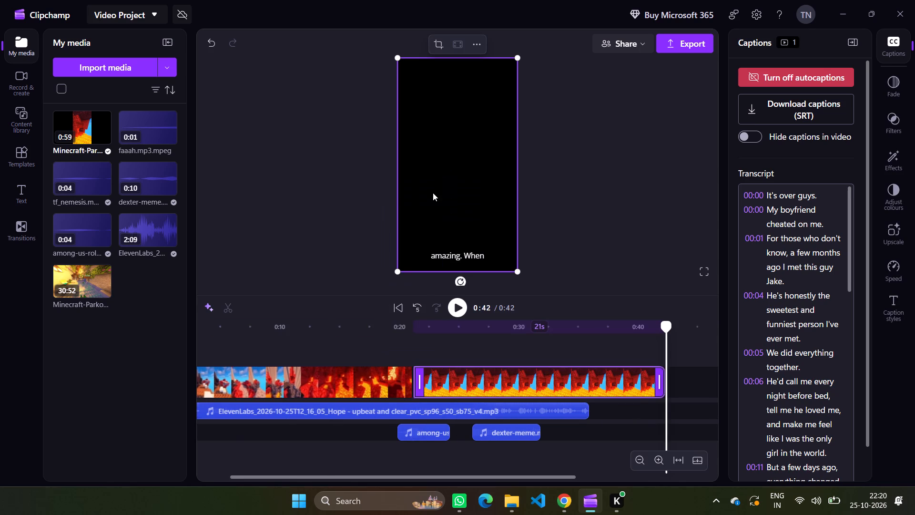
# Play across the join to the voice-over's end, split the duplicated clip at 0:35 and delete the part after it.
pyautogui.click(372, 345)
pyautogui.press('space')
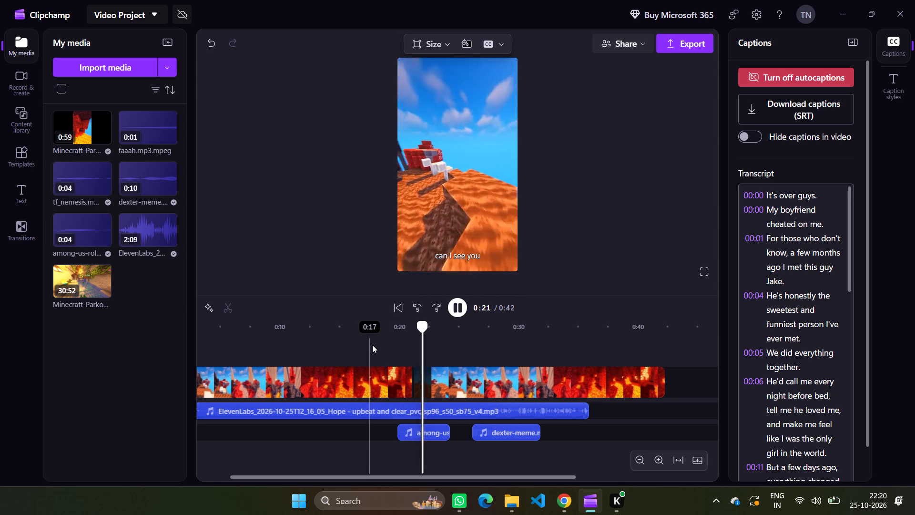
pyautogui.press('space')
pyautogui.press('space')
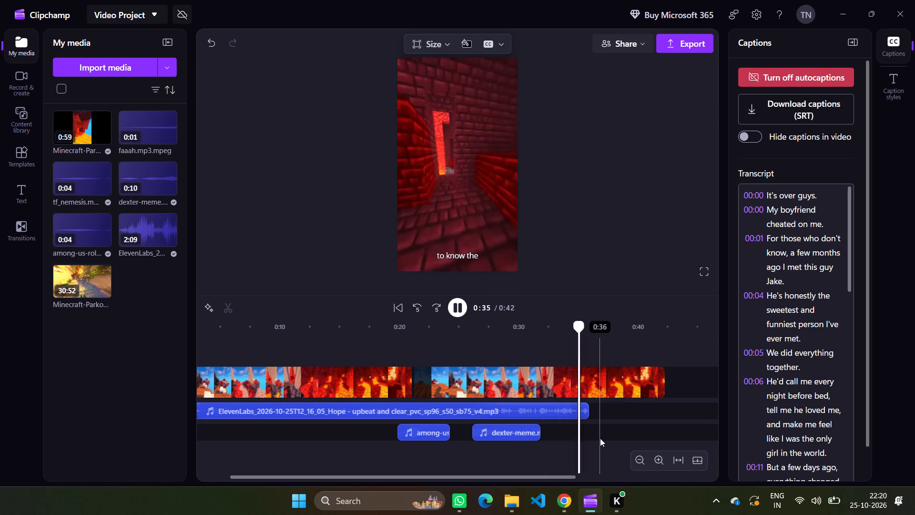
pyautogui.press('space')
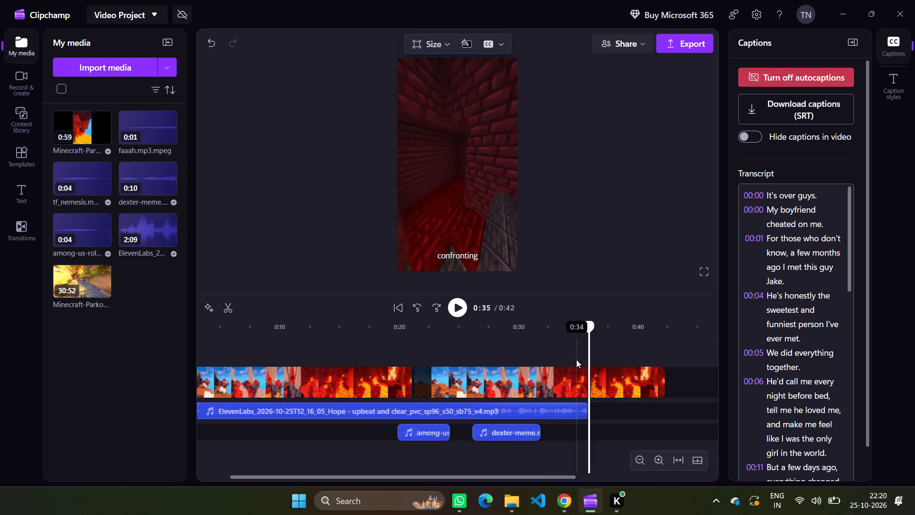
pyautogui.click(601, 378)
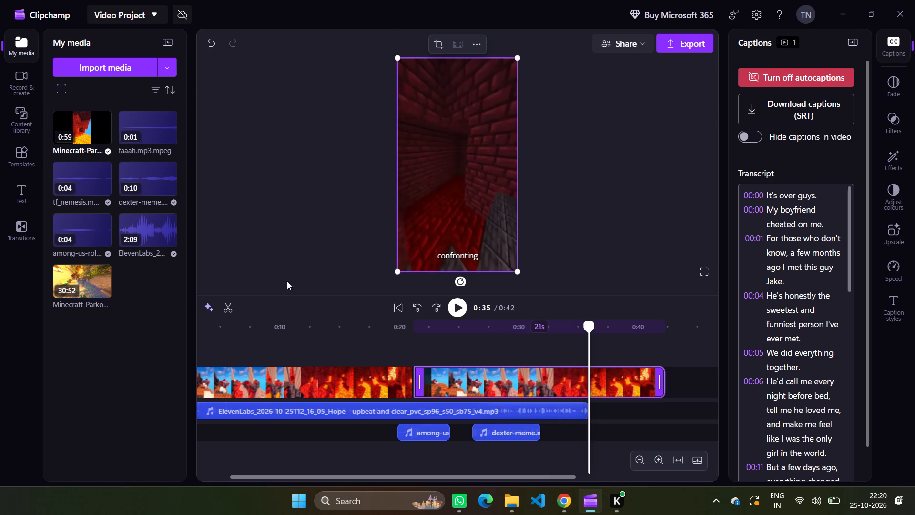
pyautogui.click(220, 307)
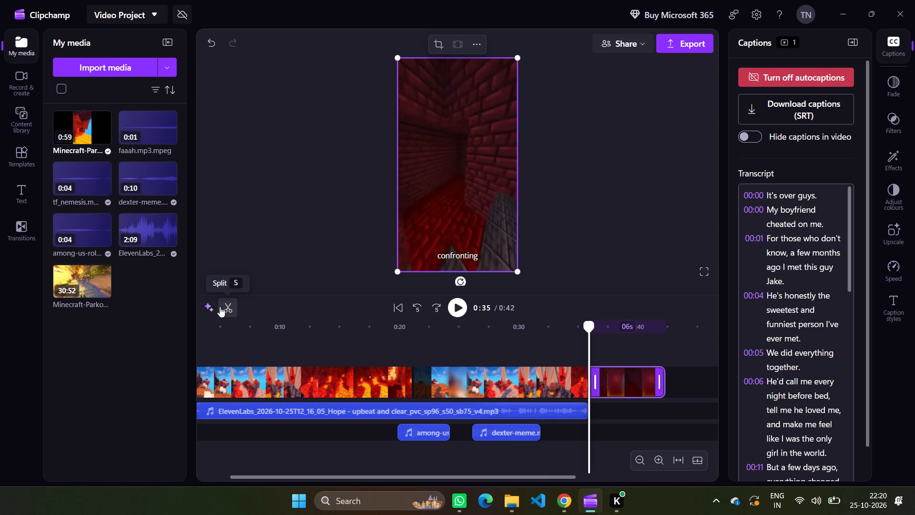
pyautogui.rightClick(636, 383)
pyautogui.click(653, 257)
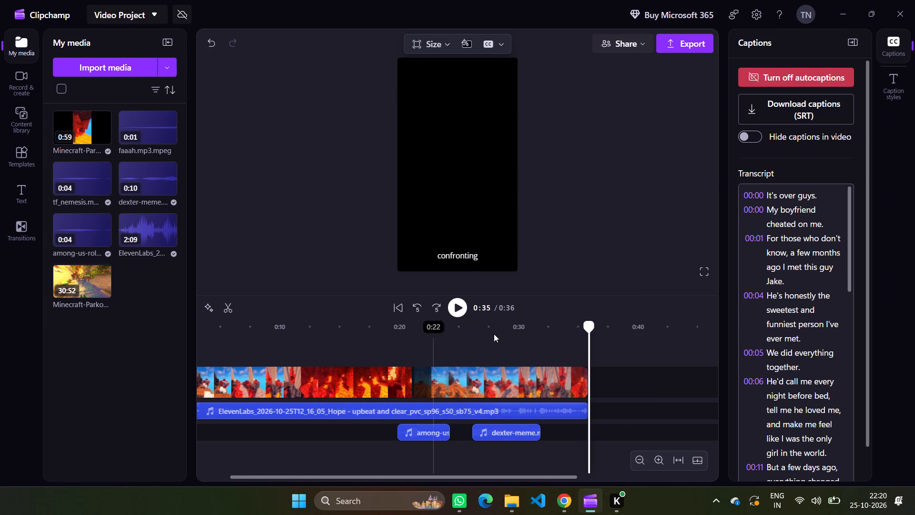
# Stop playback at the "girl in the" caption around 0:10 and move the caption text to the top of the video frame.
pyautogui.click(278, 329)
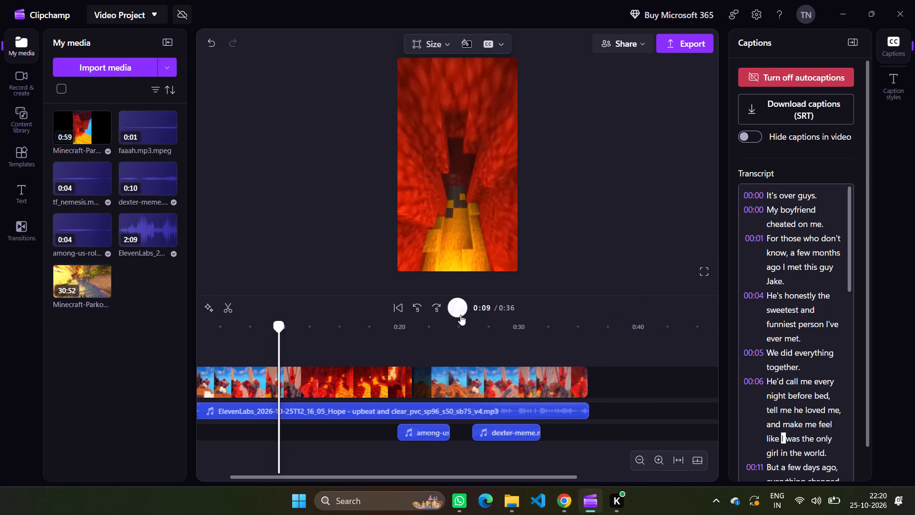
pyautogui.press('space')
pyautogui.press('space')
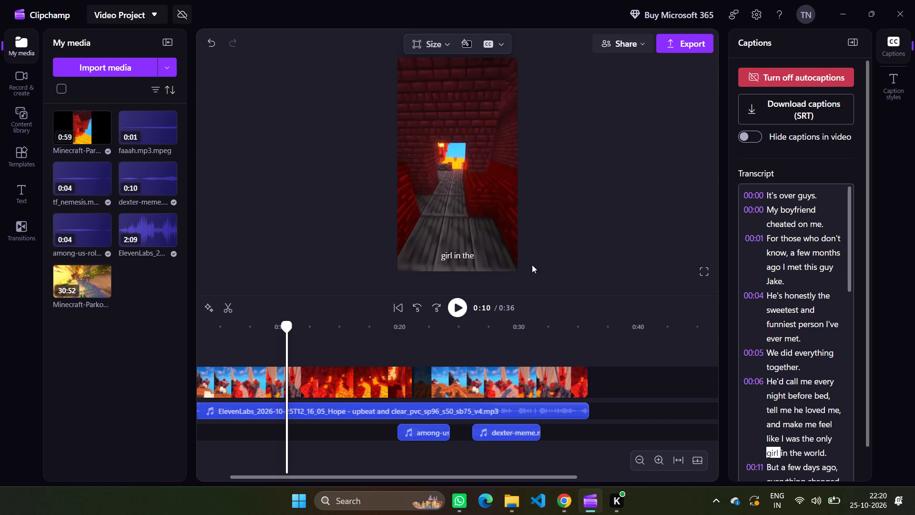
pyautogui.click(454, 256)
pyautogui.moveTo(454, 256); pyautogui.dragTo(450, 175)
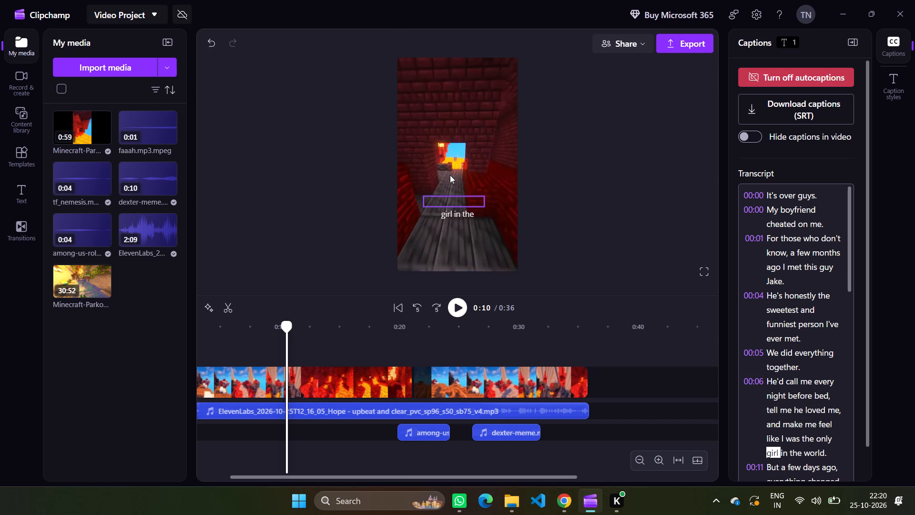
pyautogui.moveTo(450, 175); pyautogui.dragTo(449, 81)
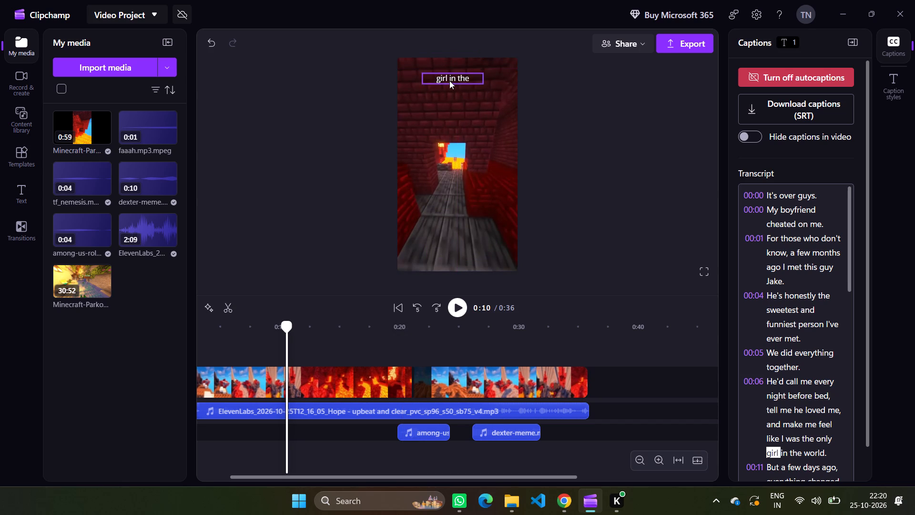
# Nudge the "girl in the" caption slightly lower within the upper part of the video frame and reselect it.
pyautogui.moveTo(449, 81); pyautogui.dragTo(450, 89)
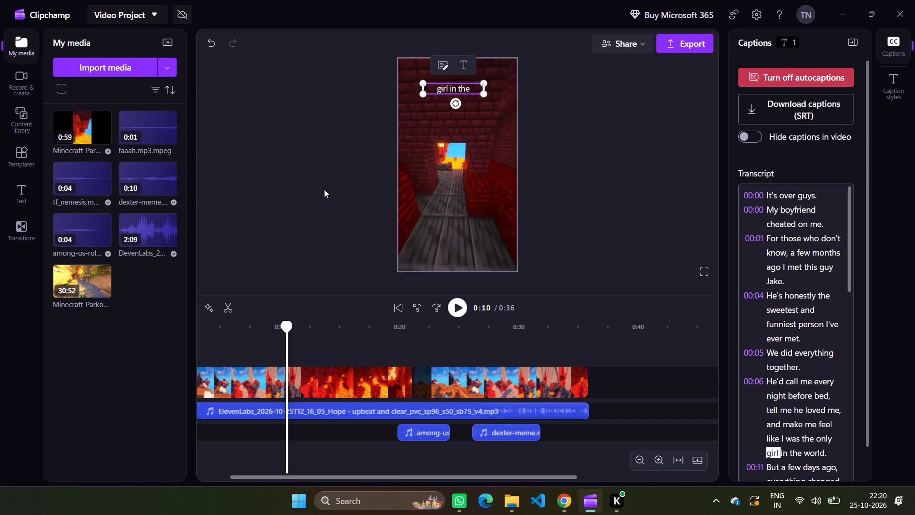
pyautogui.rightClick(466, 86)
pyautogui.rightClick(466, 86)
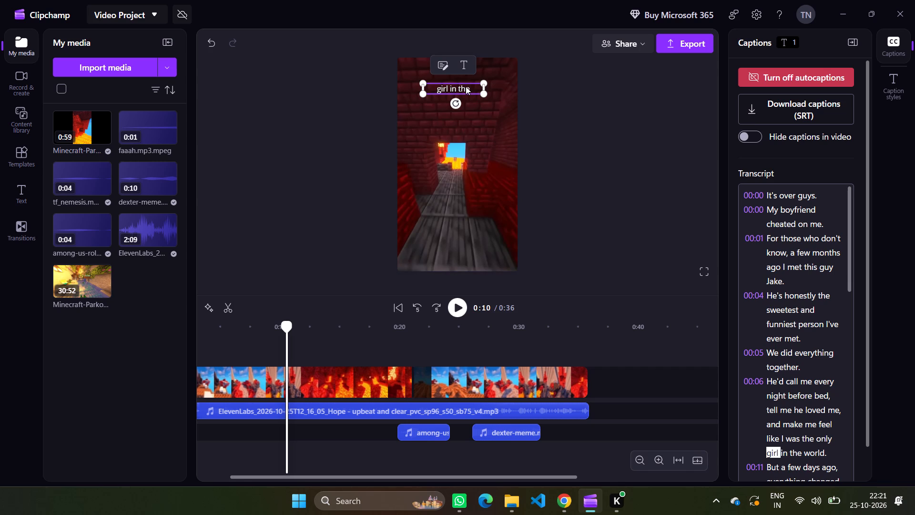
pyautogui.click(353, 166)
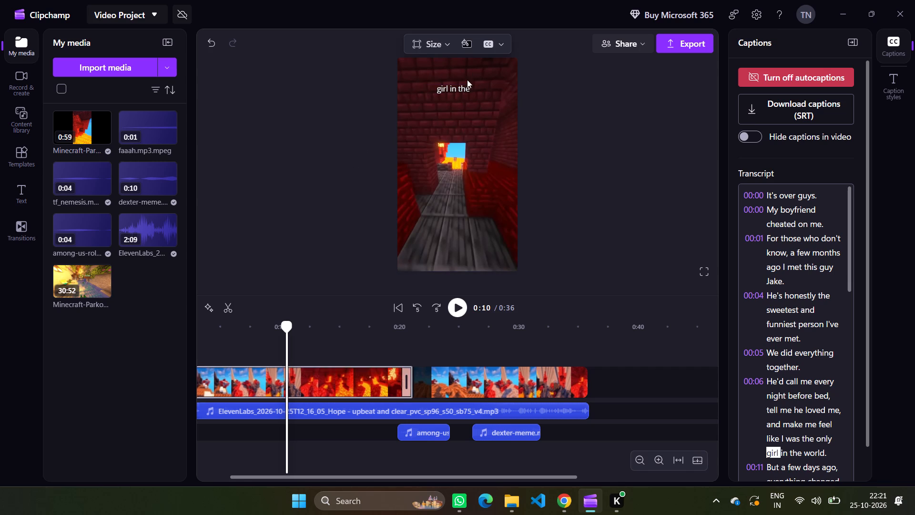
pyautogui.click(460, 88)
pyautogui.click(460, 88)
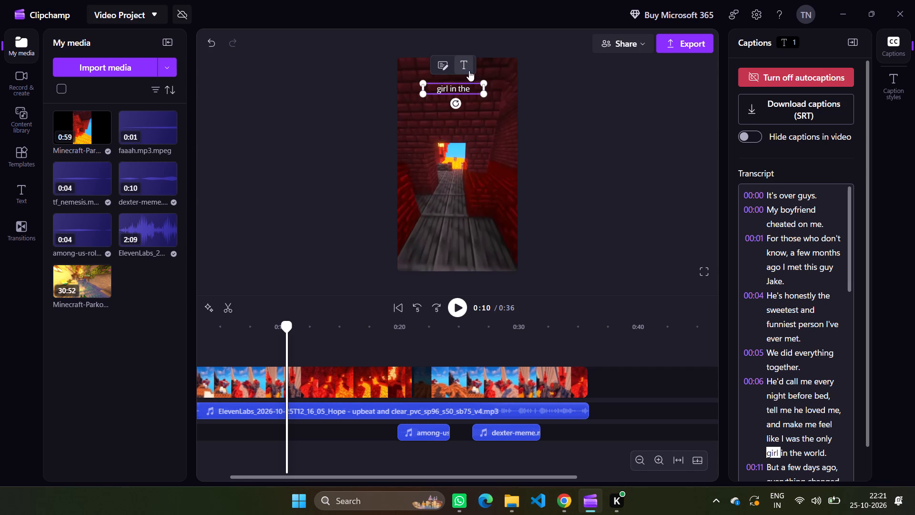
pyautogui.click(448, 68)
# Play the video from about 0:03 to examine how the captions sit near the top of the frame.
pyautogui.click(197, 347)
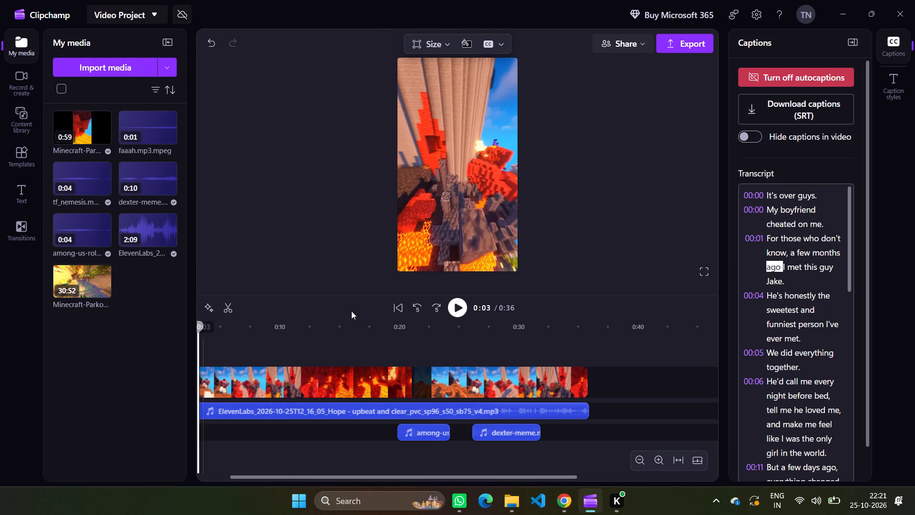
pyautogui.click(489, 43)
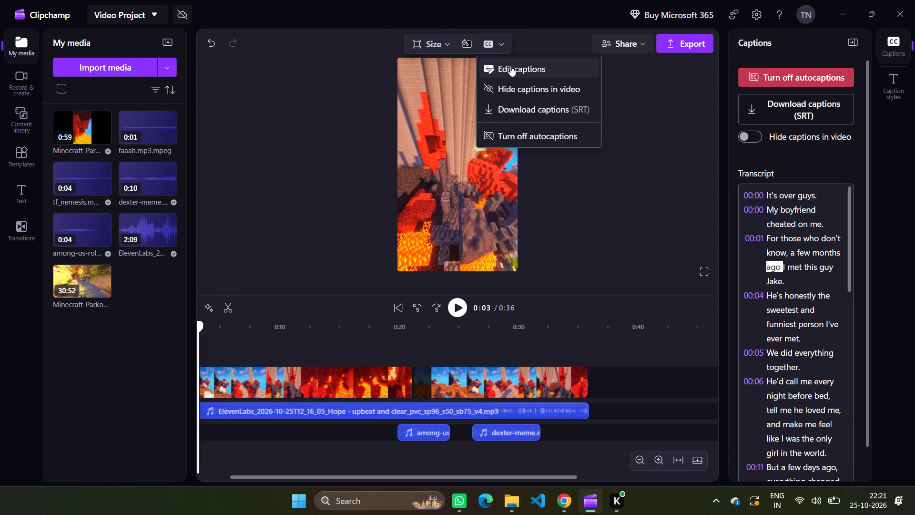
pyautogui.click(510, 66)
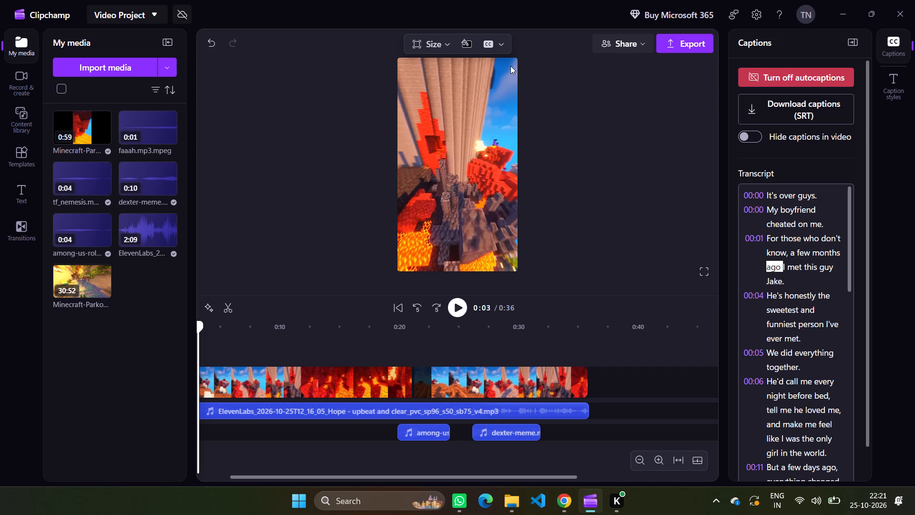
pyautogui.press('space')
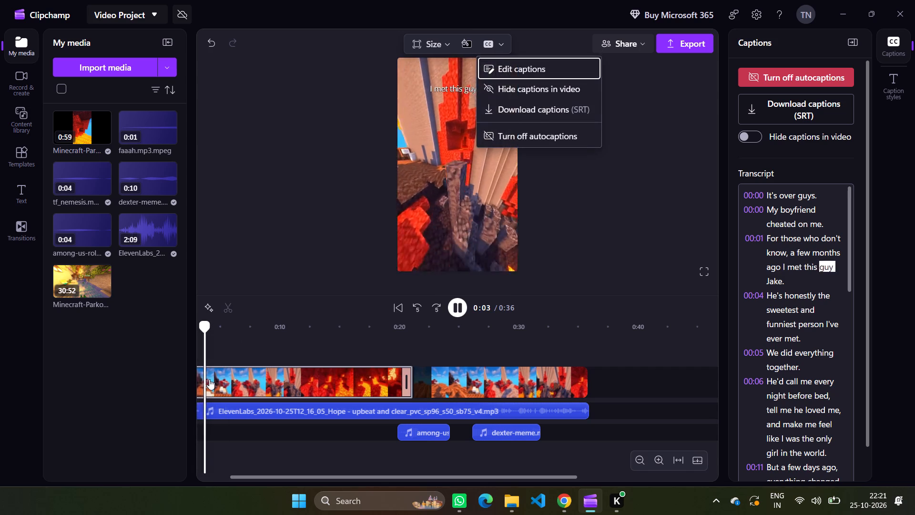
pyautogui.press('space')
pyautogui.press('space')
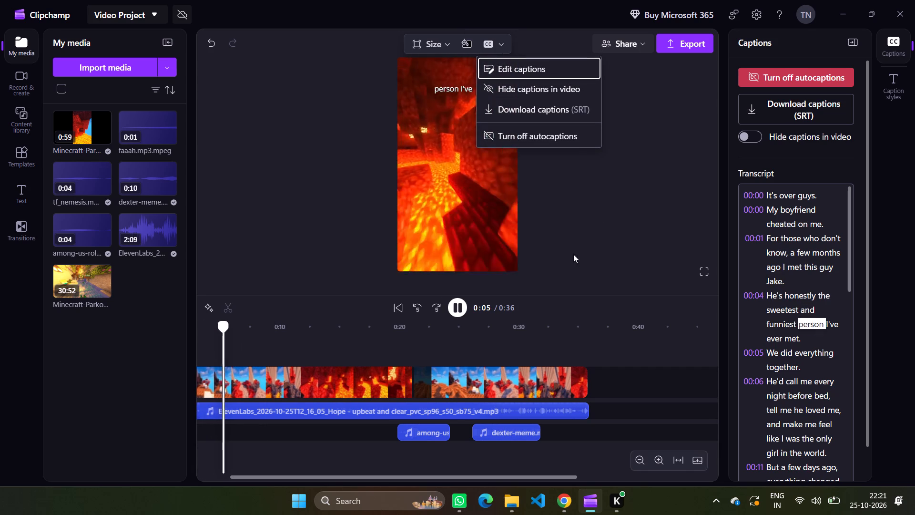
pyautogui.click(610, 196)
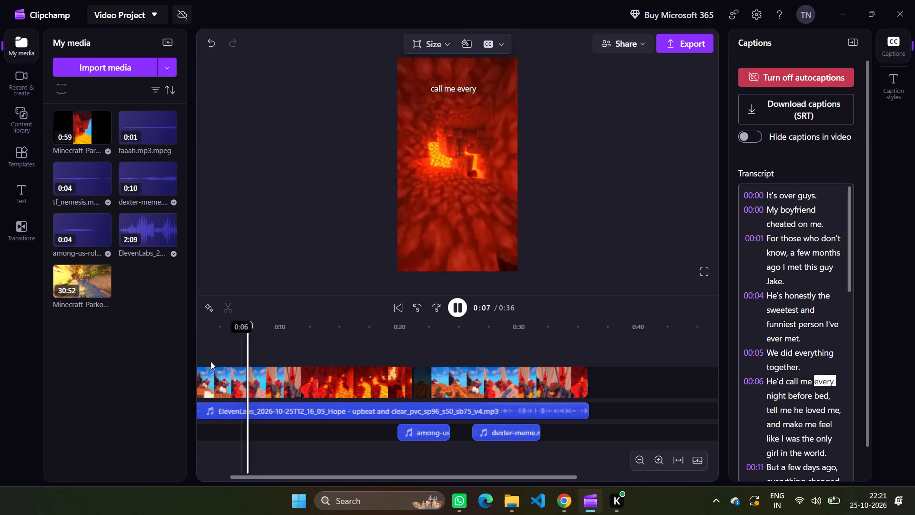
pyautogui.click(202, 358)
pyautogui.press('space')
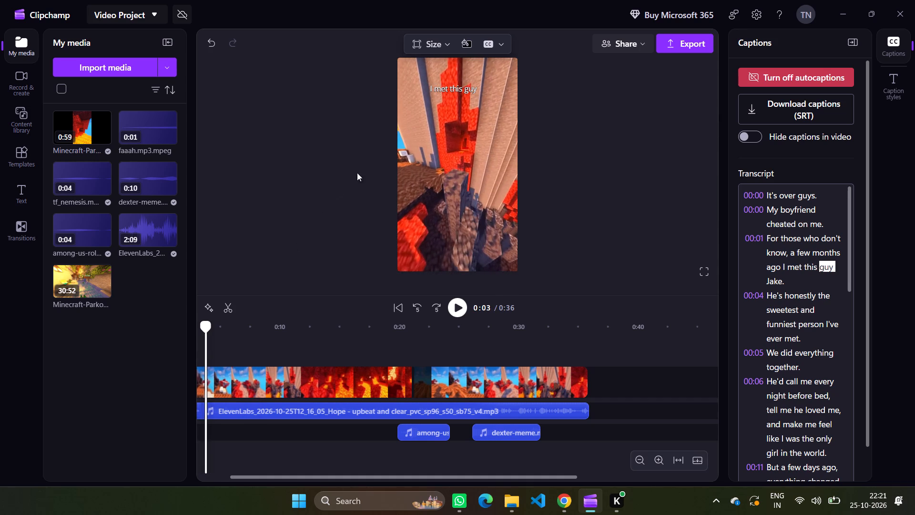
# Apply the Basic text style to the captions, move them near the top of the frame, and check them in playback from about 0:03.
pyautogui.click(460, 90)
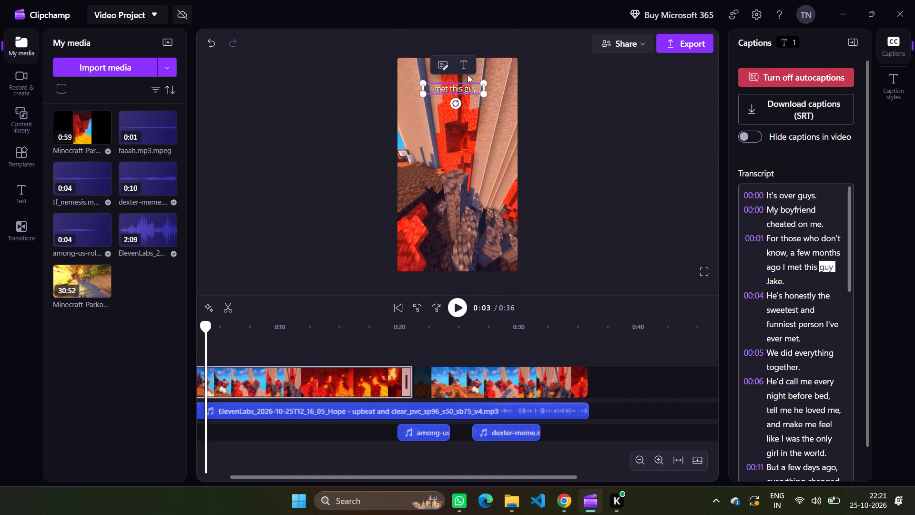
pyautogui.click(468, 66)
pyautogui.click(790, 110)
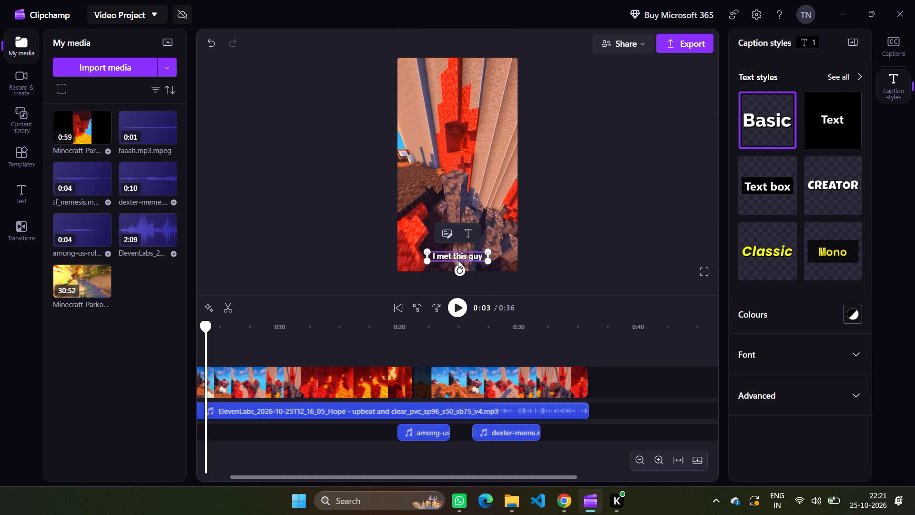
pyautogui.moveTo(459, 253); pyautogui.dragTo(453, 53)
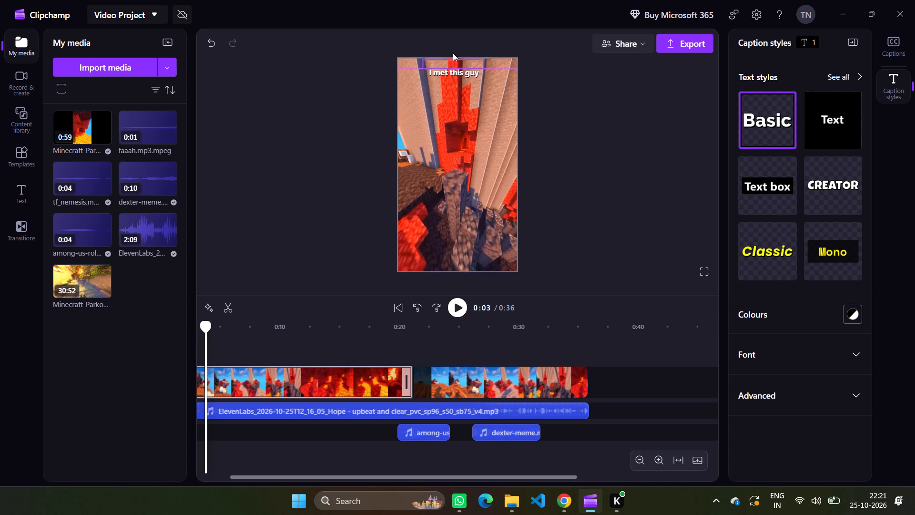
pyautogui.moveTo(453, 53); pyautogui.dragTo(457, 93)
pyautogui.click(197, 340)
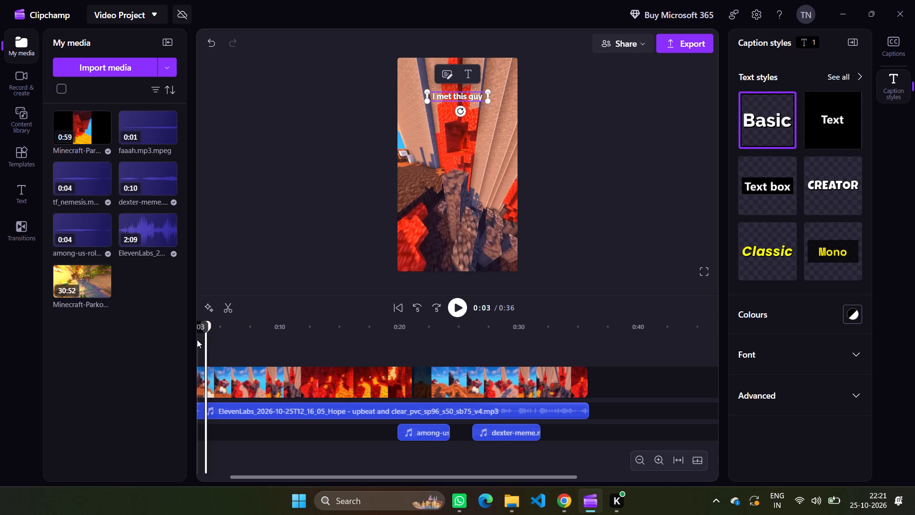
pyautogui.press('space')
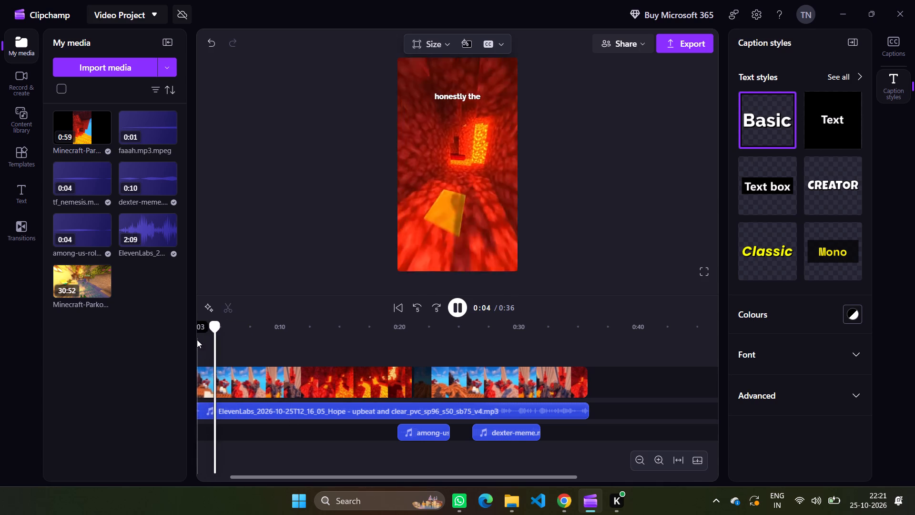
pyautogui.press('space')
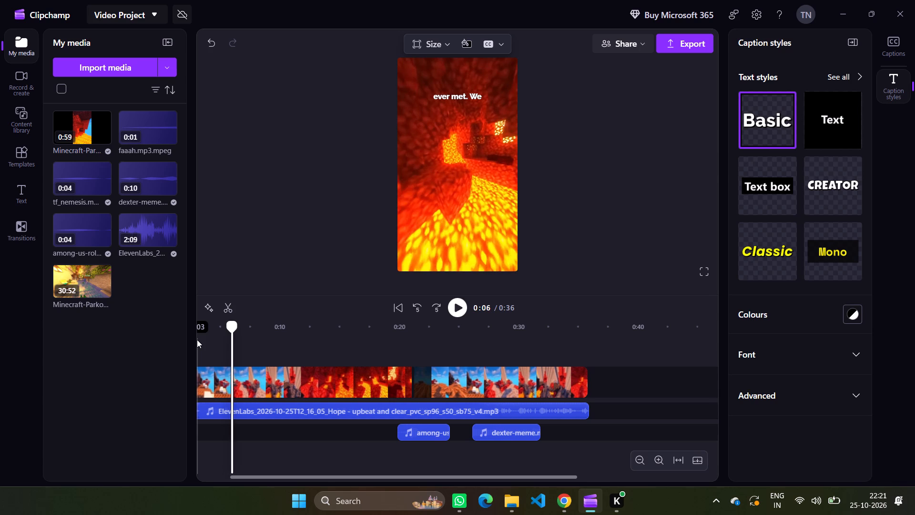
# Increase the caption font size to 24 and on to 28, checking the text in playback from about 0:03.
pyautogui.click(468, 94)
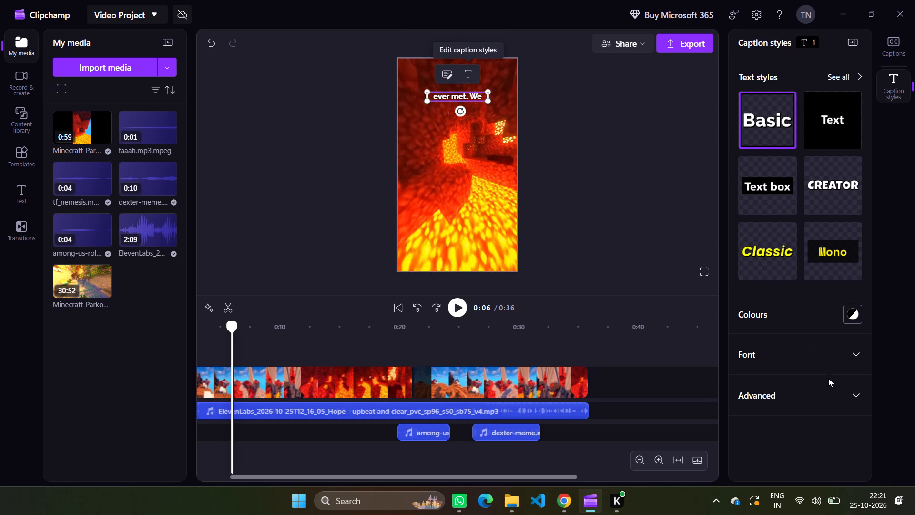
pyautogui.click(826, 398)
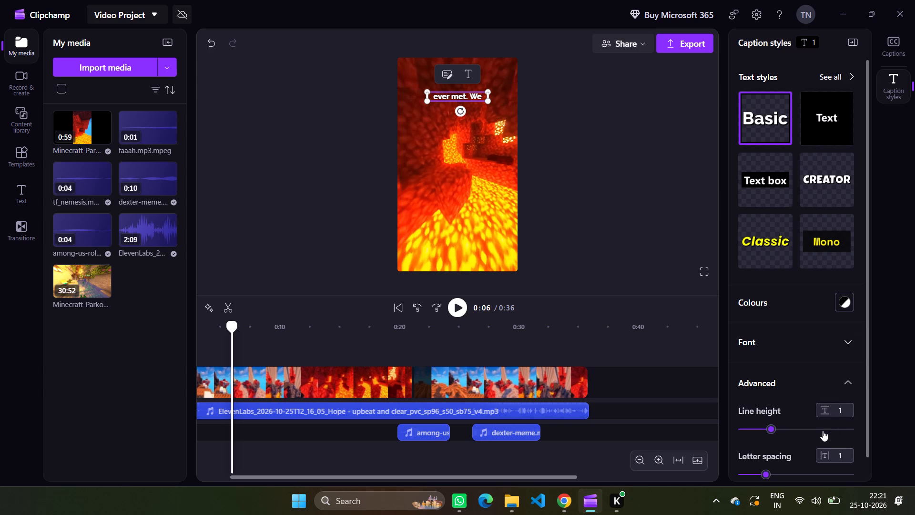
pyautogui.scroll(-1, 822, 432)
pyautogui.keyDown('ctrl'); pyautogui.scroll(1, 822, 432); pyautogui.keyUp('ctrl')
pyautogui.keyDown('ctrl'); pyautogui.scroll(-1, 822, 432); pyautogui.keyUp('ctrl')
pyautogui.click(796, 341)
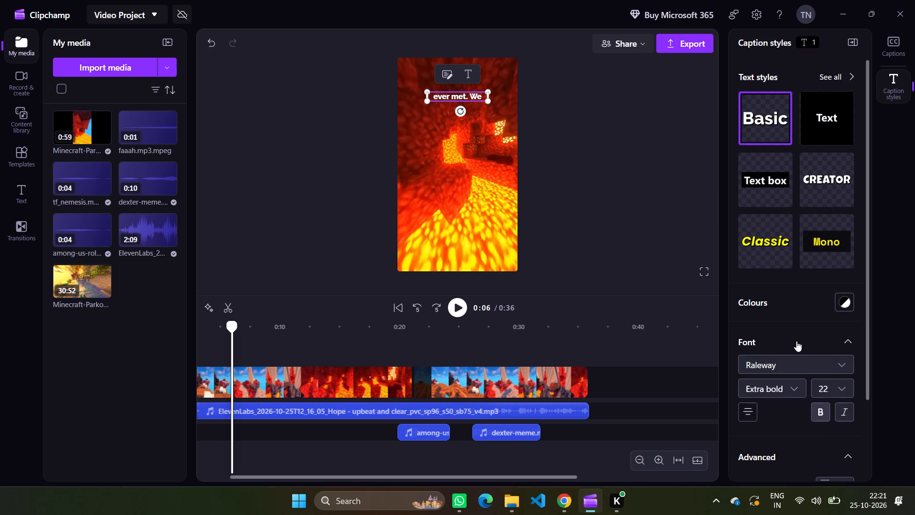
pyautogui.click(844, 385)
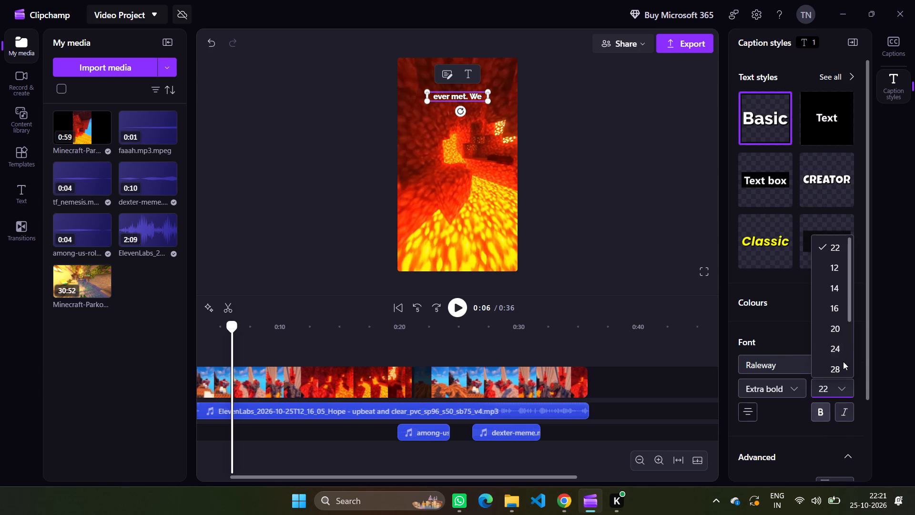
pyautogui.click(837, 348)
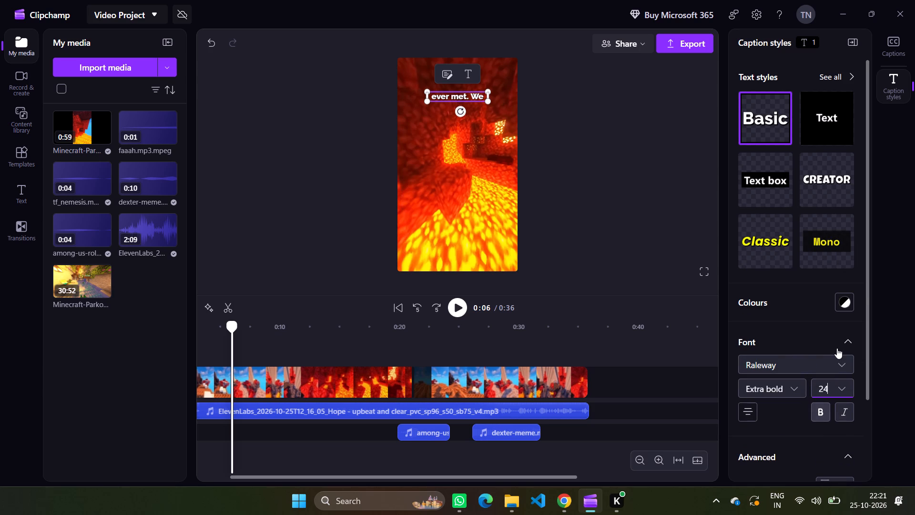
pyautogui.click(839, 385)
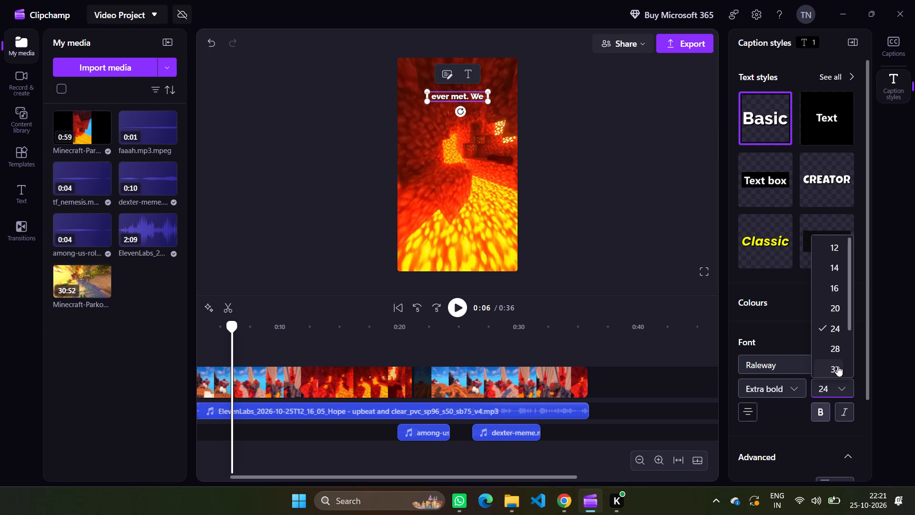
pyautogui.click(830, 347)
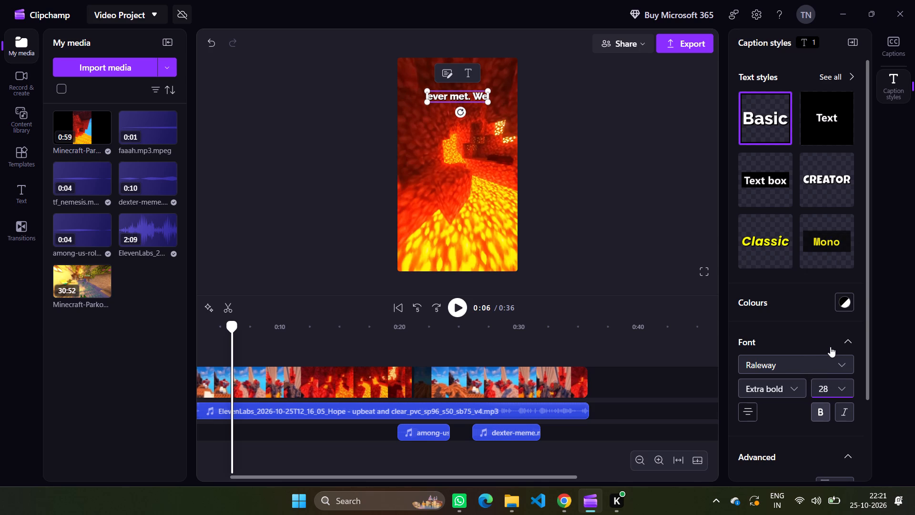
pyautogui.click(836, 381)
pyautogui.click(202, 360)
pyautogui.press('space')
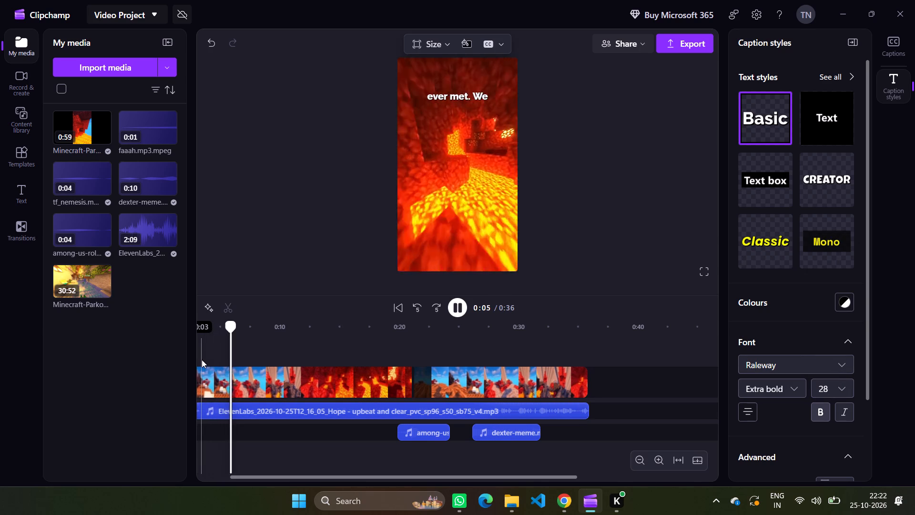
pyautogui.press('space')
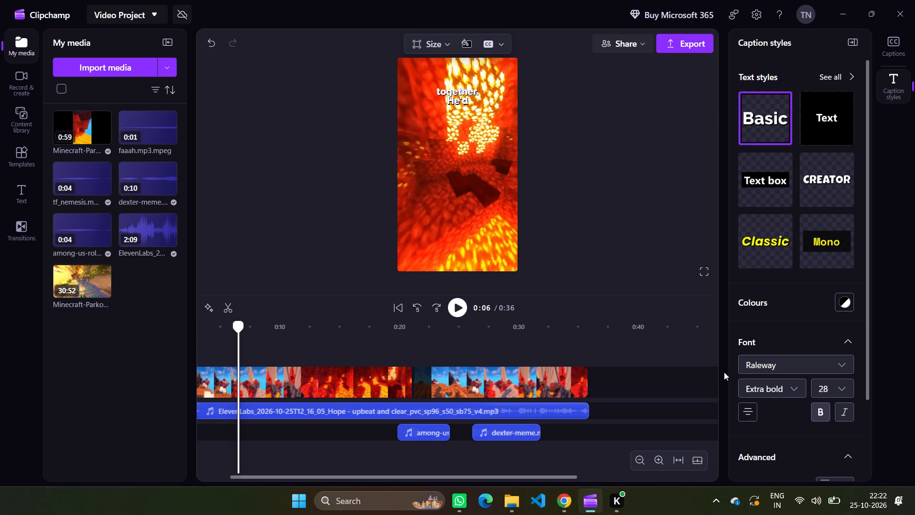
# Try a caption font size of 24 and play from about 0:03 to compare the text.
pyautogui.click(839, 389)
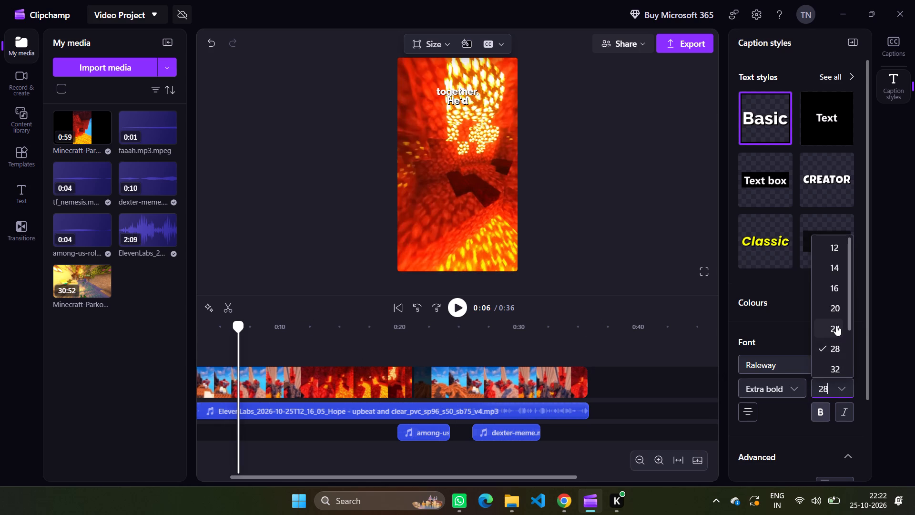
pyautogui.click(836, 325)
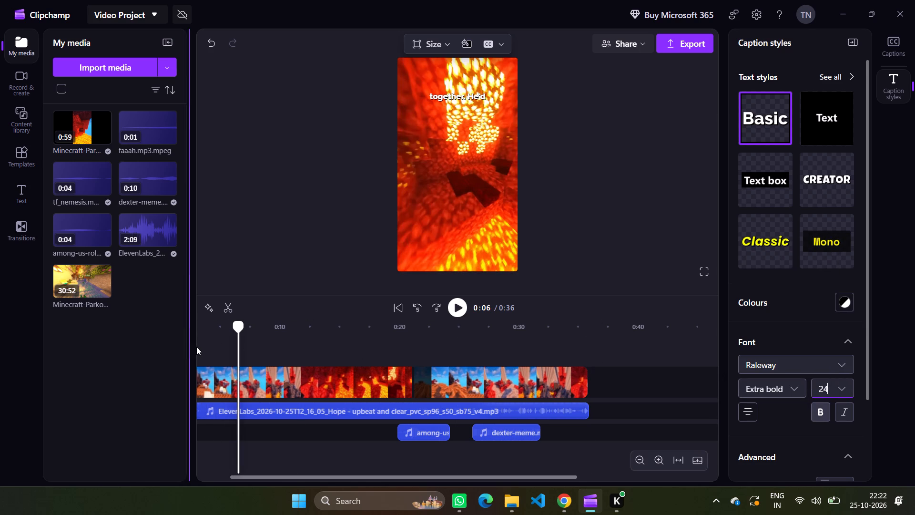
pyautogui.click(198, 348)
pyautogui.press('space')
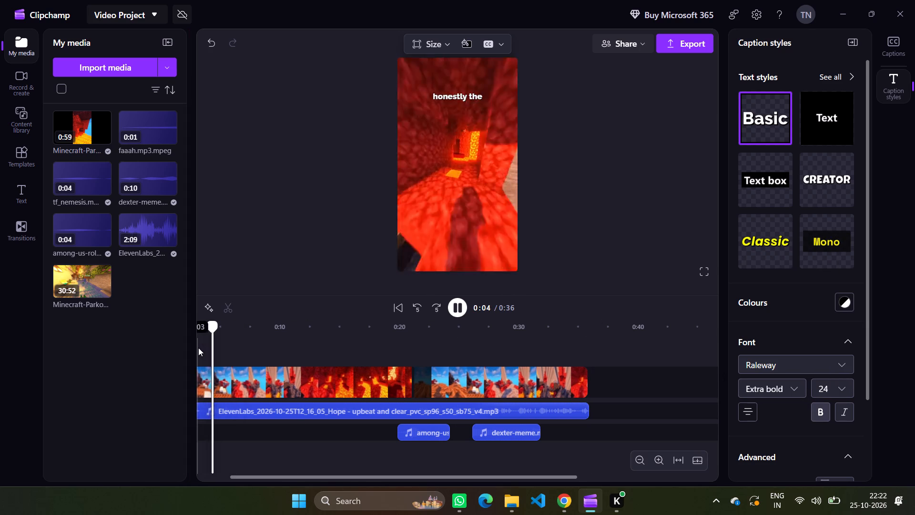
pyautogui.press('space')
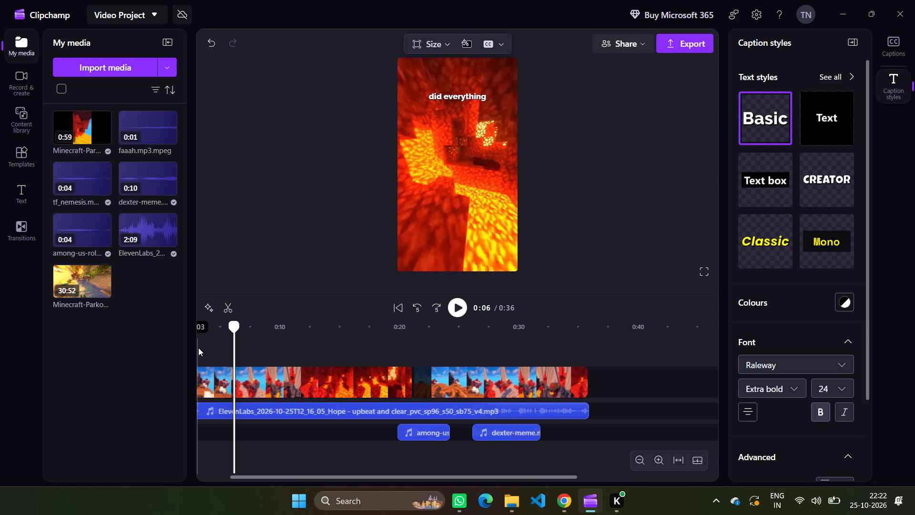
# Set the caption font size to 28.
pyautogui.click(829, 392)
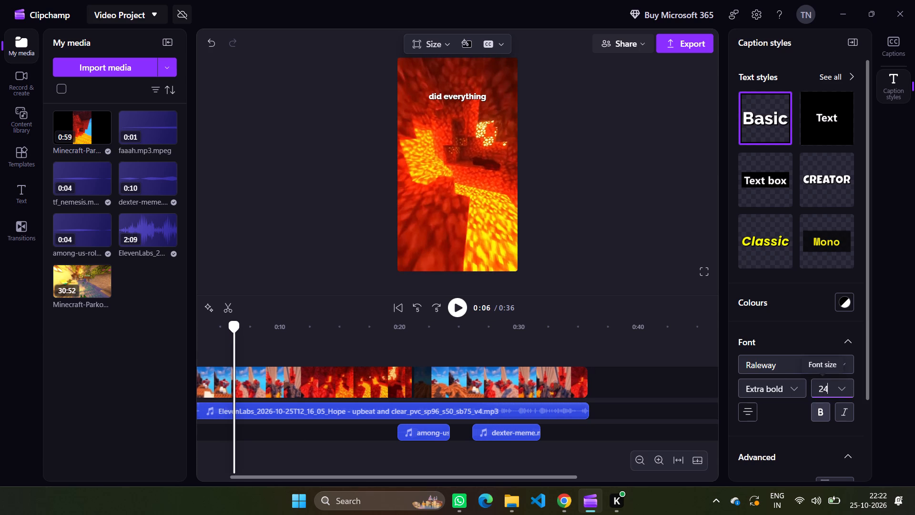
pyautogui.click(838, 356)
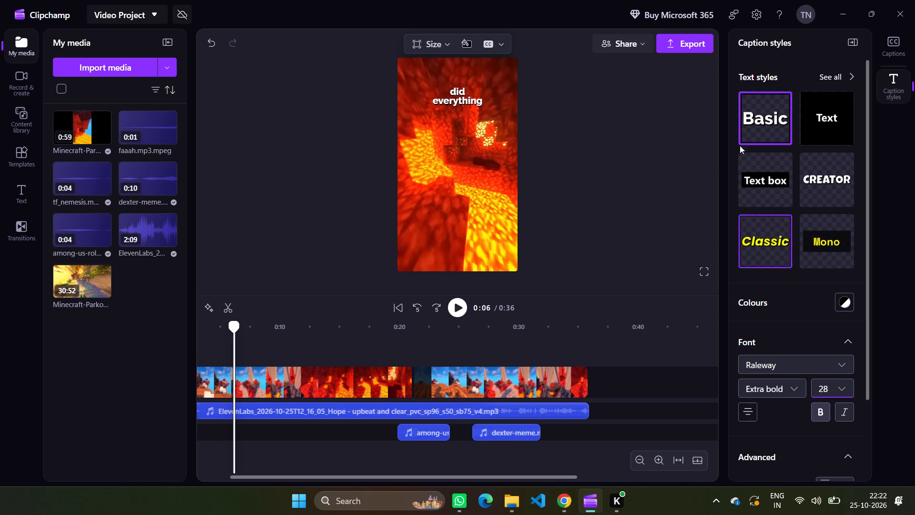
# Export the video at 1080p under the file name Video Project.
pyautogui.click(698, 51)
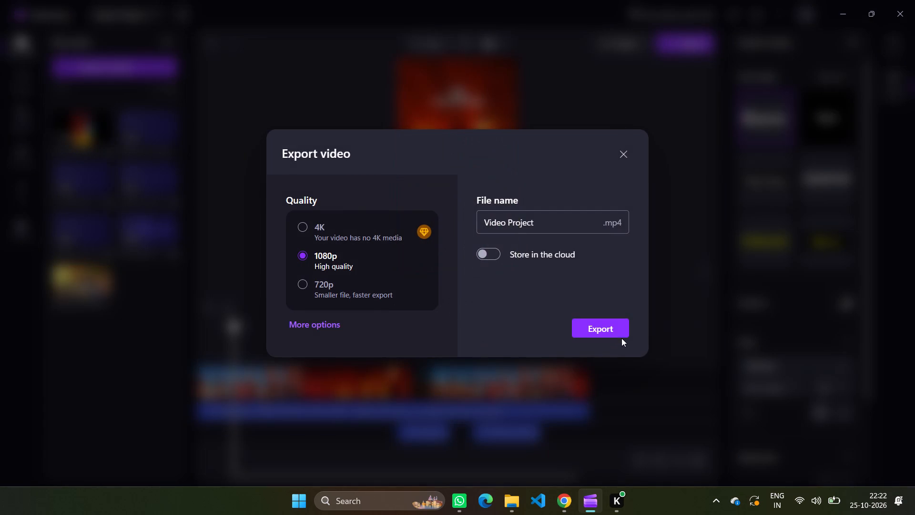
pyautogui.click(614, 330)
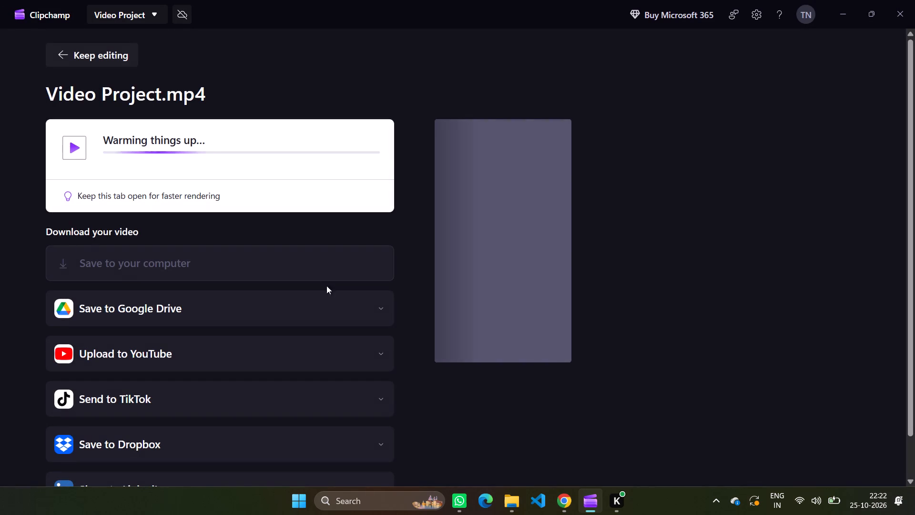